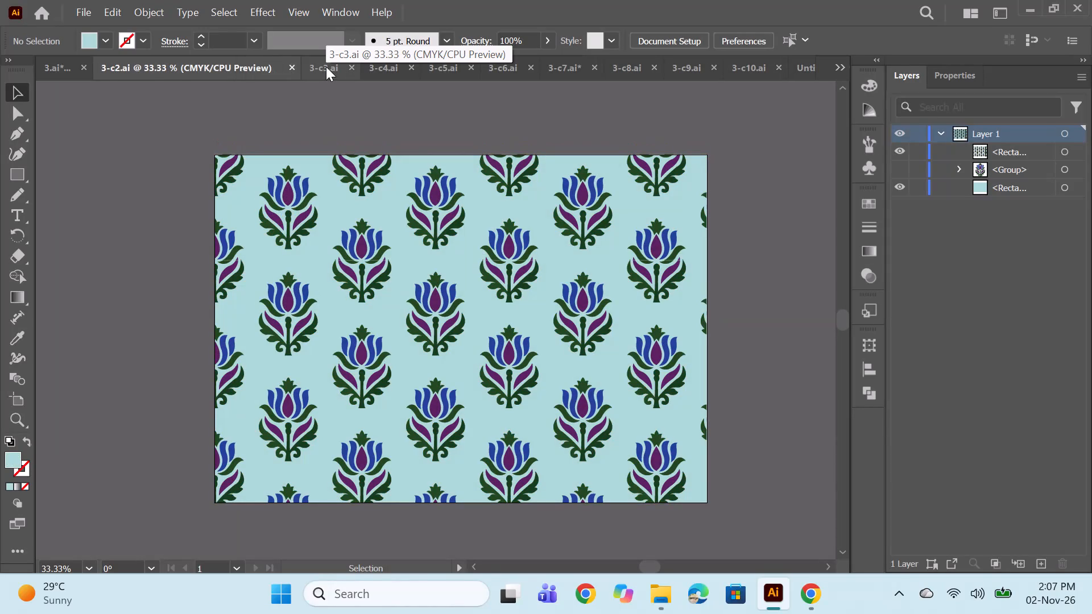
# Look through the open tulip-pattern colour variants from 3-c3 to 3-c10.
pyautogui.click(326, 67)
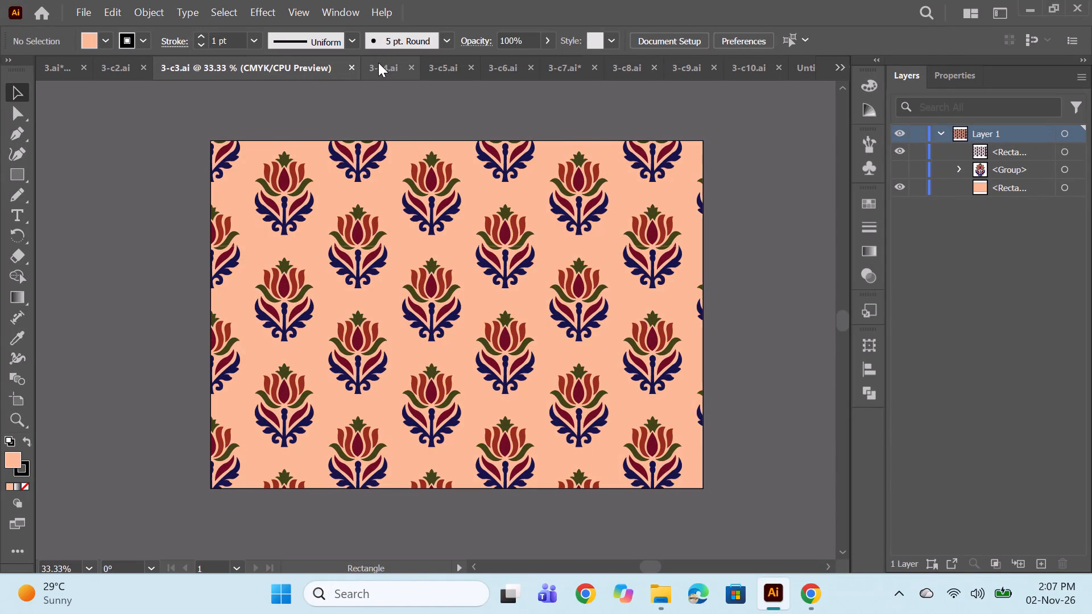
pyautogui.click(378, 63)
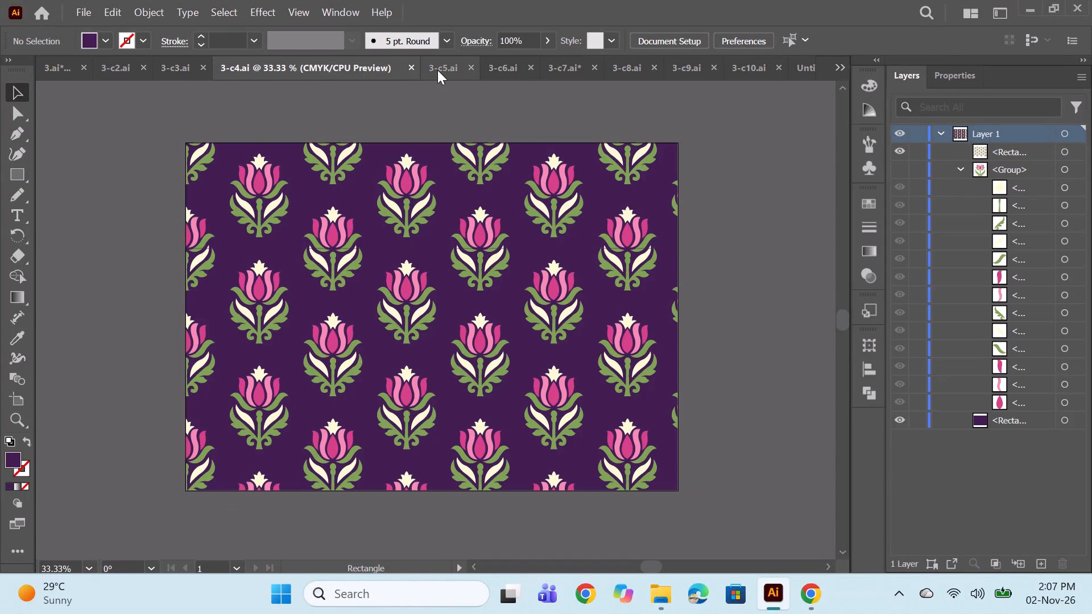
pyautogui.click(437, 70)
pyautogui.click(503, 68)
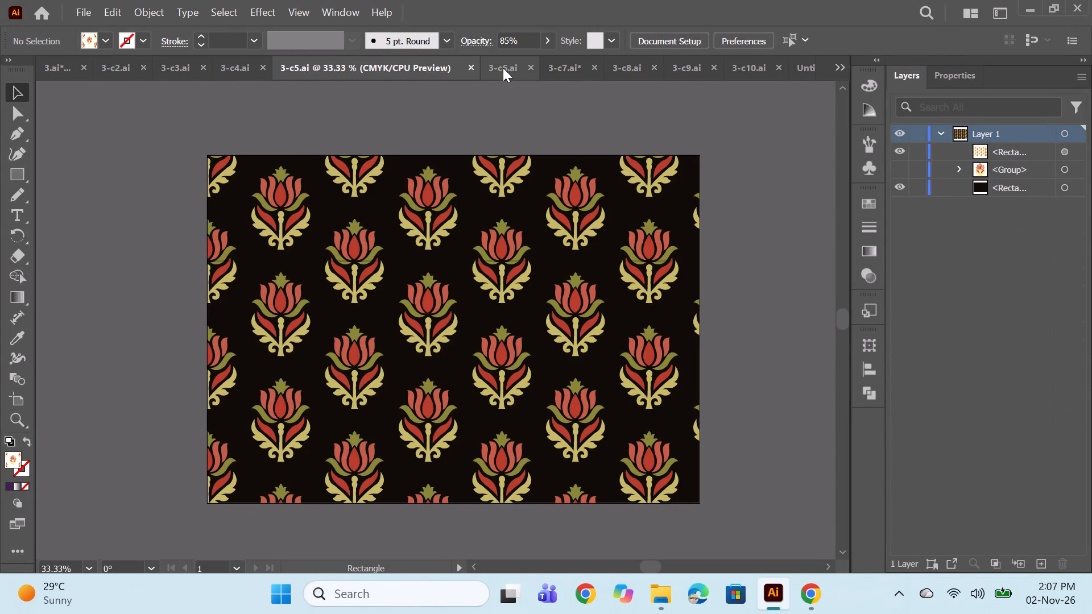
pyautogui.click(552, 66)
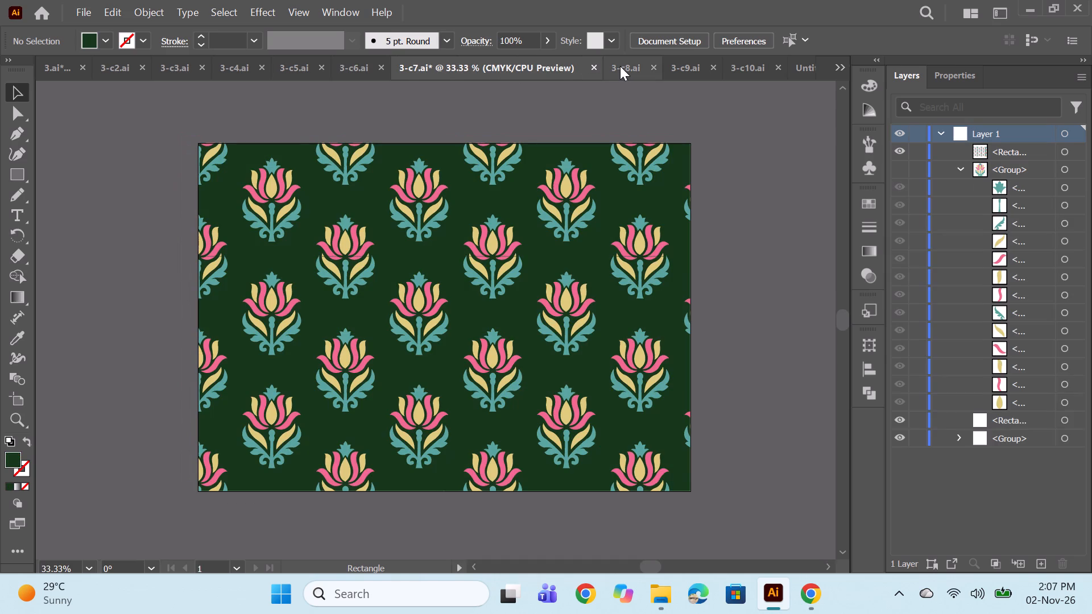
pyautogui.click(620, 66)
pyautogui.click(688, 62)
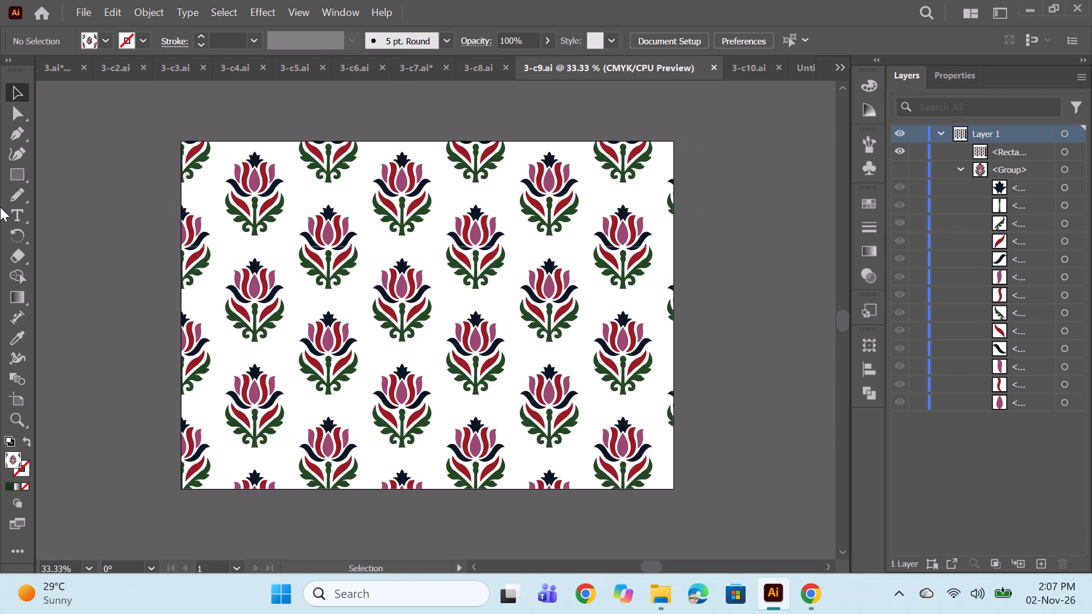
pyautogui.click(760, 73)
# Close the blank Untitled-10 document without saving it.
pyautogui.click(794, 73)
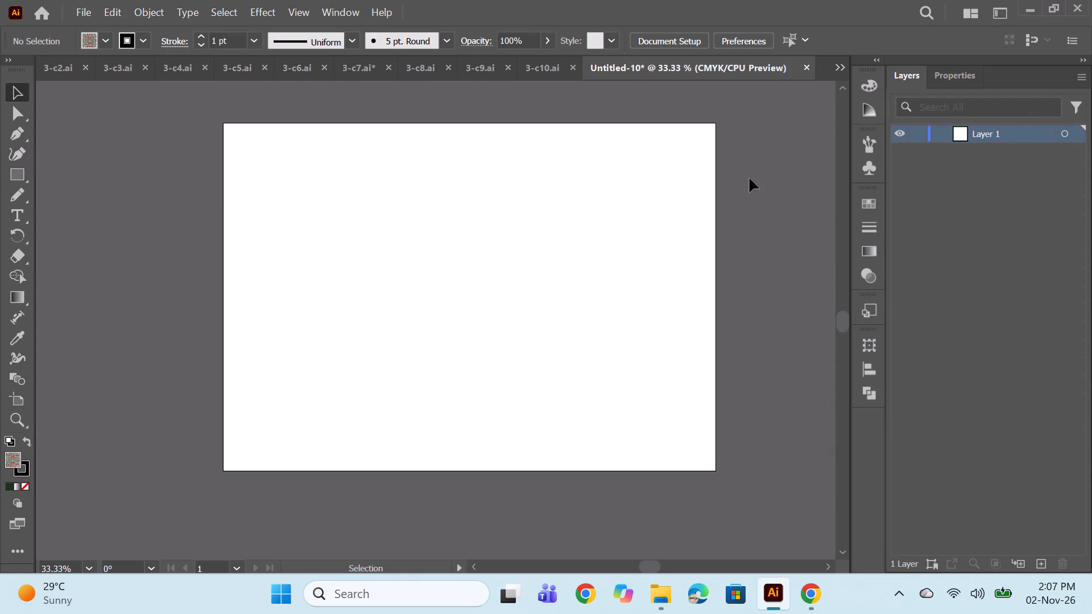
pyautogui.click(806, 63)
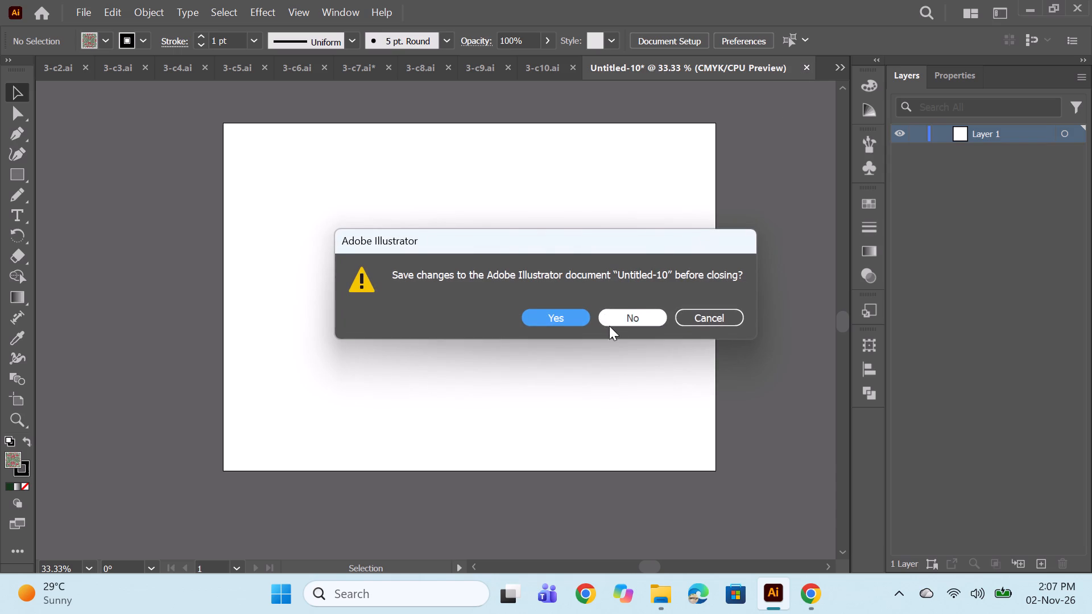
pyautogui.click(609, 323)
pyautogui.moveTo(634, 312); pyautogui.dragTo(639, 318)
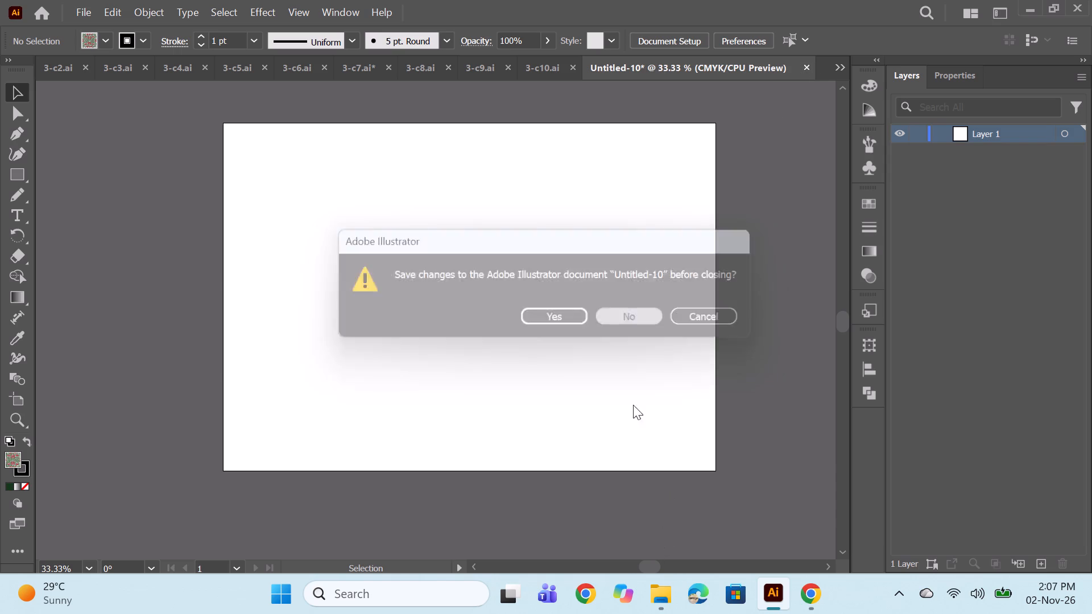
# Open the pattern file 4 from the Plain prints folder and bring its whole artboard into view.
pyautogui.click(652, 590)
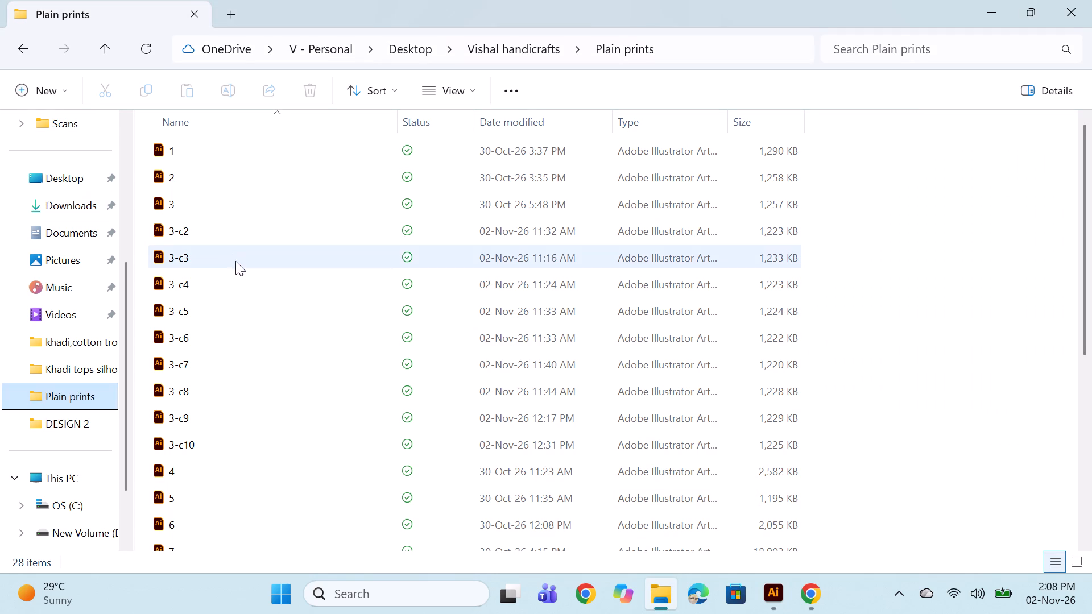
pyautogui.scroll(-2, 169, 269)
pyautogui.doubleClick(179, 322)
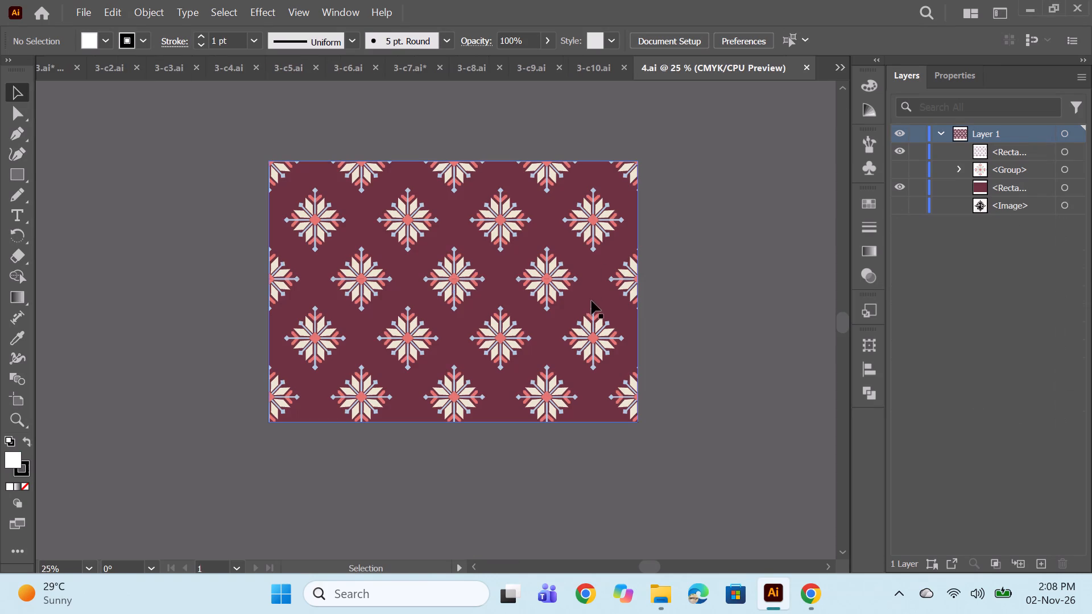
pyautogui.keyDown('alt'); pyautogui.scroll(1, 439, 247); pyautogui.keyUp('alt')
pyautogui.keyDown('alt'); pyautogui.scroll(1, 593, 269); pyautogui.keyUp('alt')
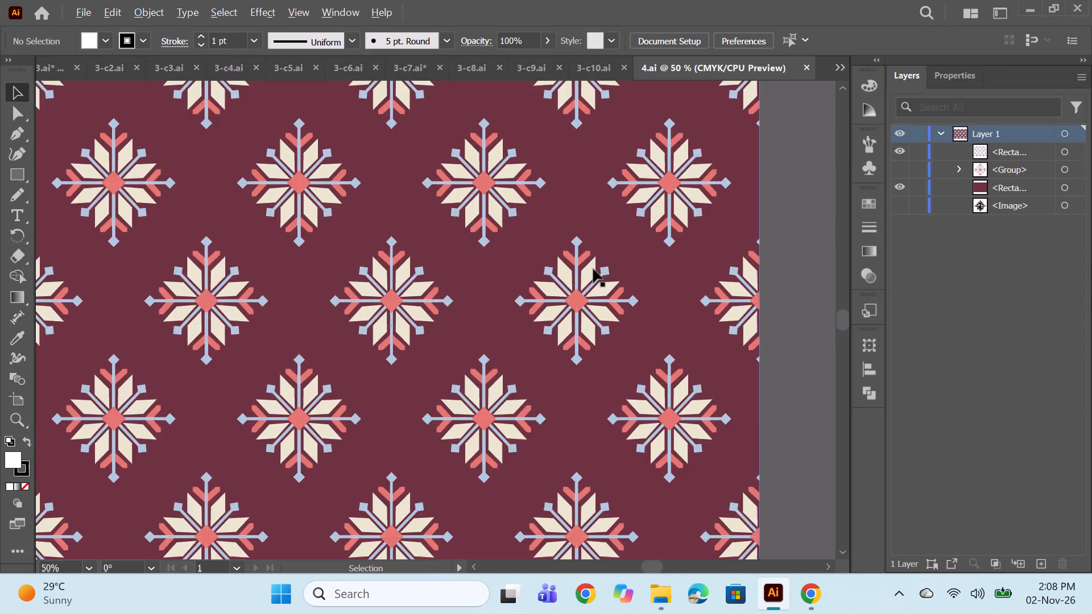
pyautogui.keyDown('alt'); pyautogui.scroll(-1, 593, 269); pyautogui.keyUp('alt')
pyautogui.press('space')
pyautogui.moveTo(735, 293); pyautogui.dragTo(694, 312)
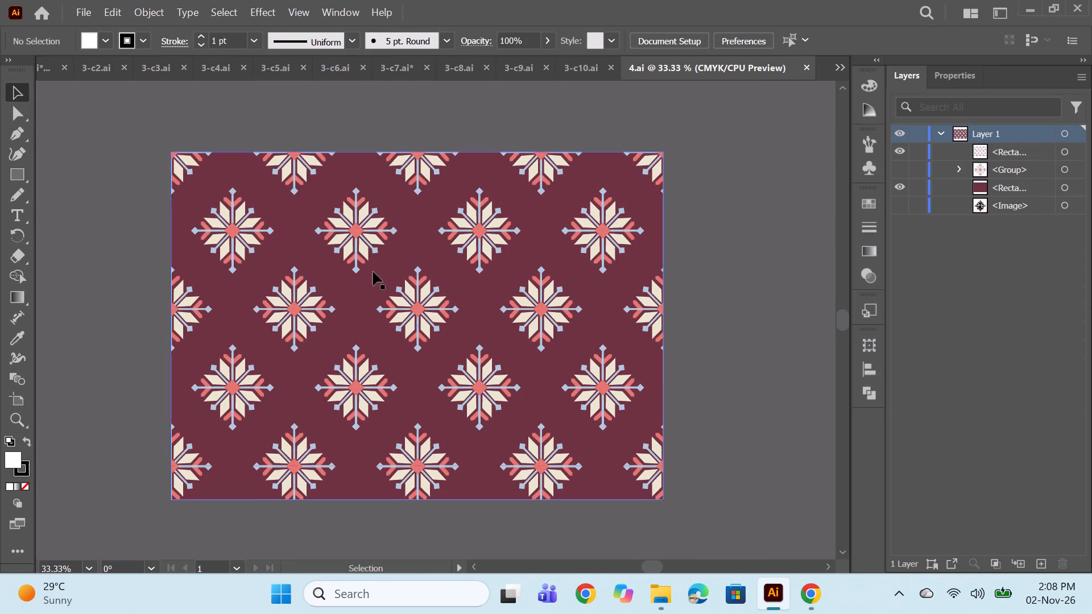
pyautogui.scroll(-2, 373, 272)
pyautogui.keyDown('ctrl'); pyautogui.click(688, 278); pyautogui.keyUp('ctrl')
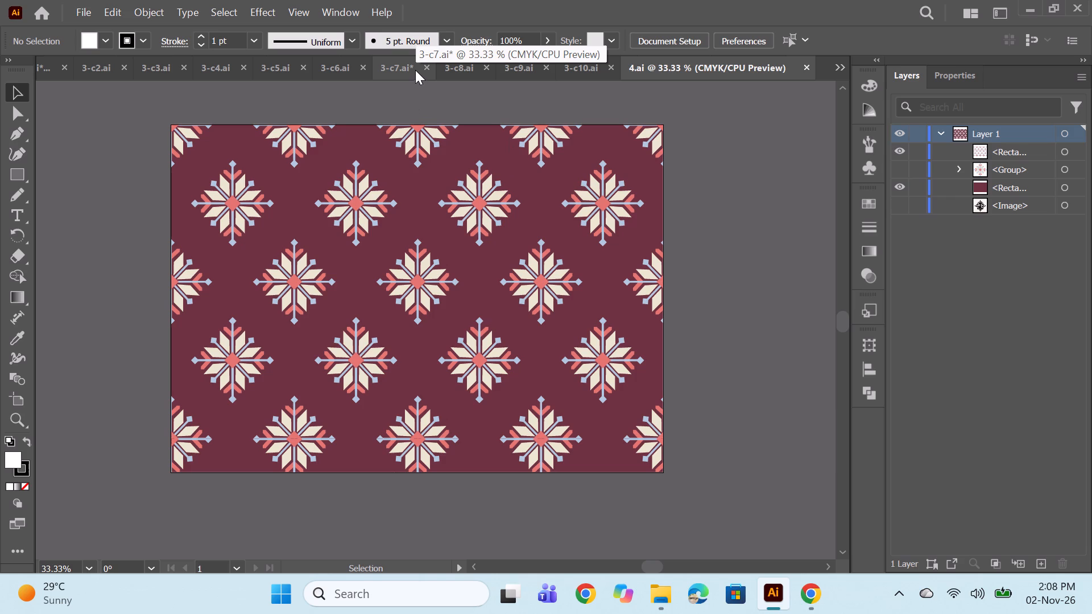
# Show the hidden single-motif group, delete the pattern-filled rectangle above it, and expand the group's parts in the layer list.
pyautogui.click(902, 168)
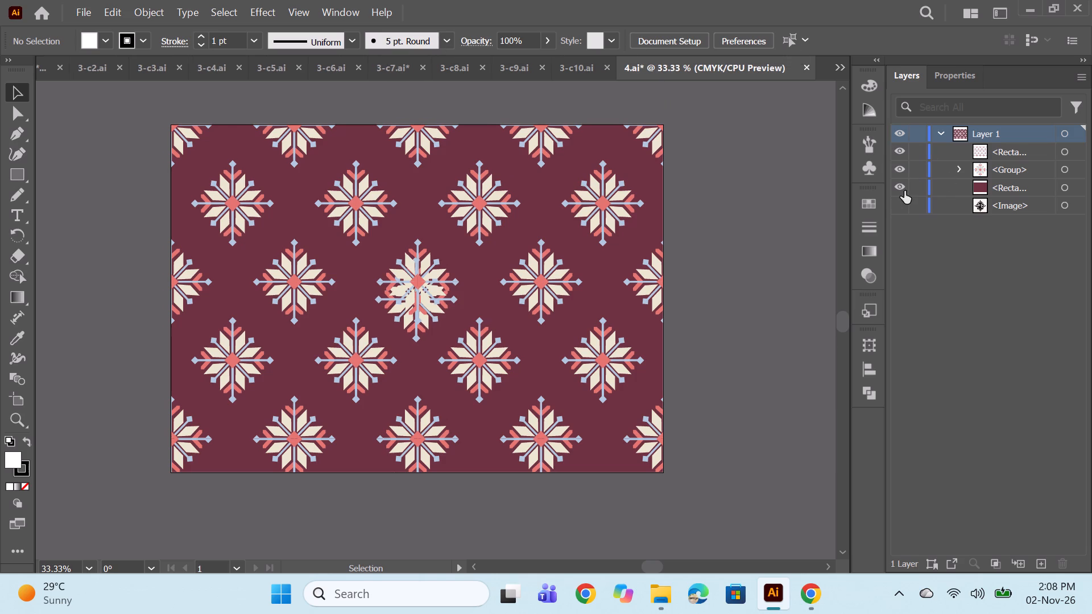
pyautogui.click(1065, 152)
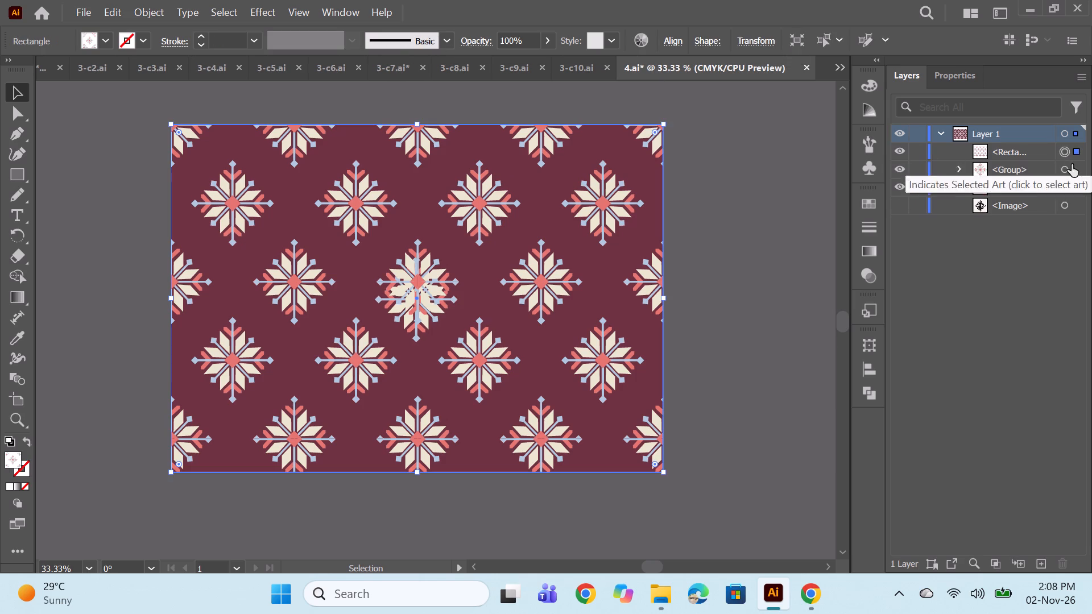
pyautogui.press('BackSpace')
pyautogui.click(957, 147)
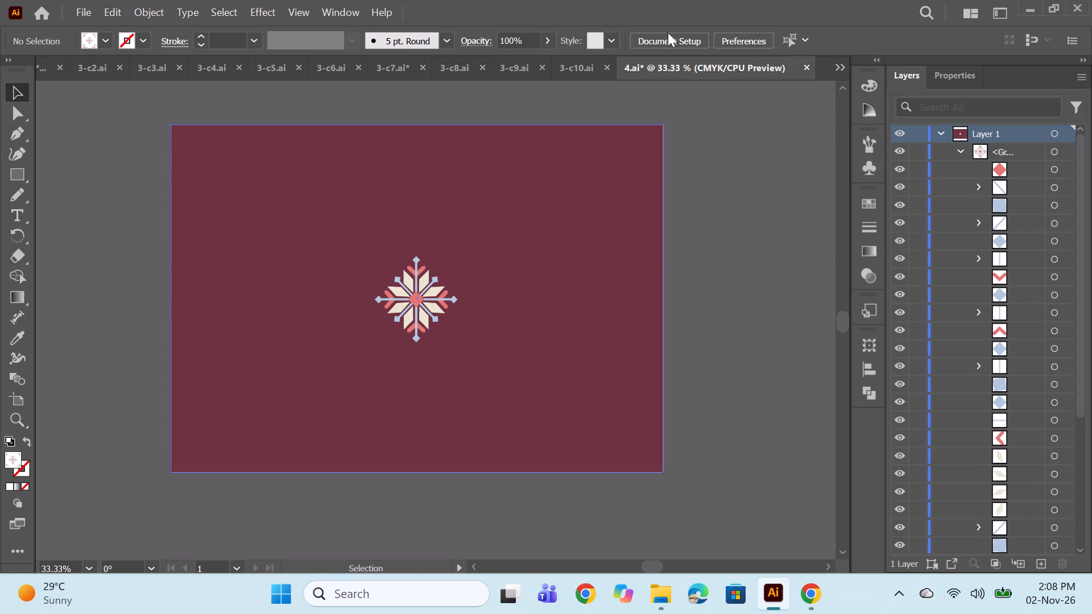
pyautogui.scroll(-5, 1004, 328)
pyautogui.scroll(-4, 1068, 412)
pyautogui.scroll(5, 1041, 408)
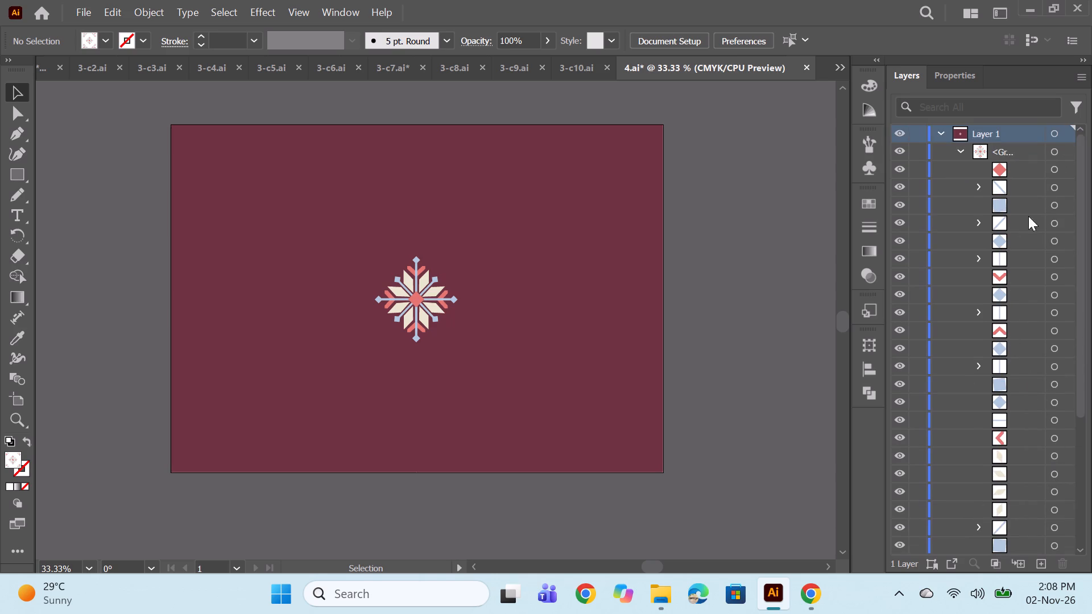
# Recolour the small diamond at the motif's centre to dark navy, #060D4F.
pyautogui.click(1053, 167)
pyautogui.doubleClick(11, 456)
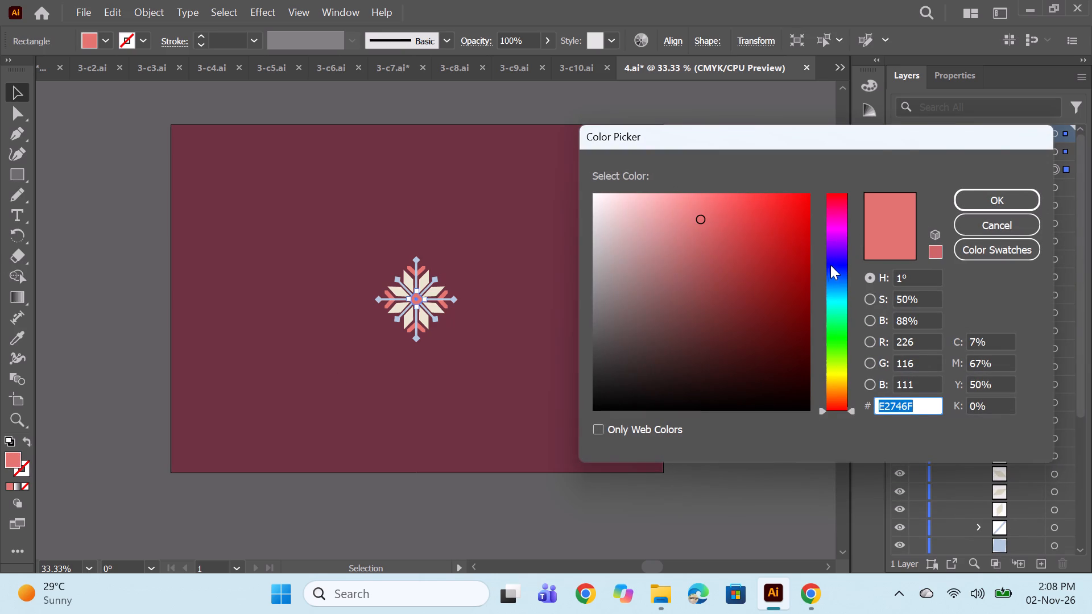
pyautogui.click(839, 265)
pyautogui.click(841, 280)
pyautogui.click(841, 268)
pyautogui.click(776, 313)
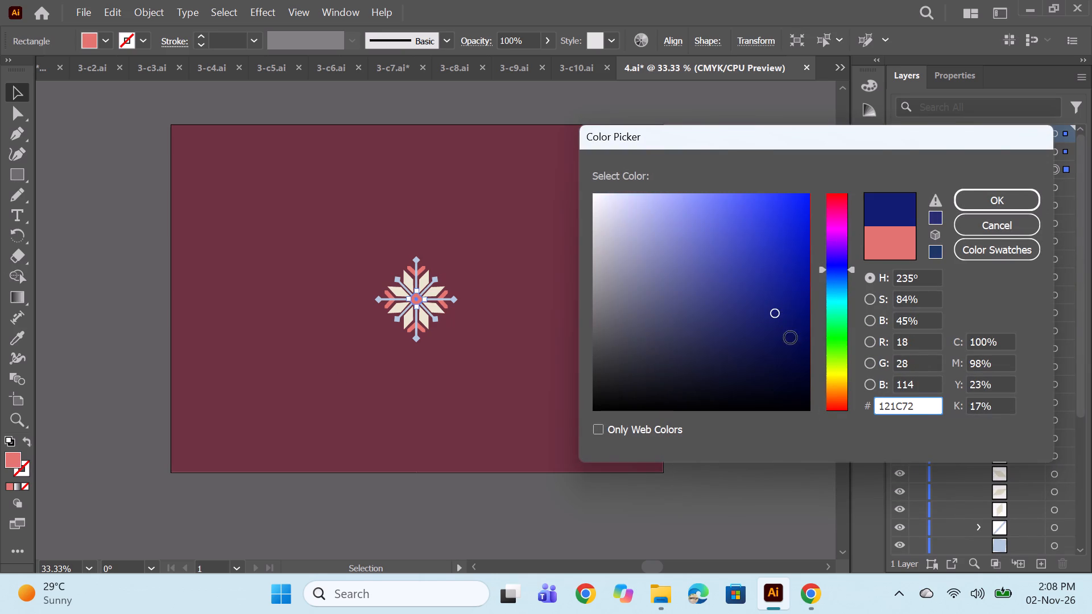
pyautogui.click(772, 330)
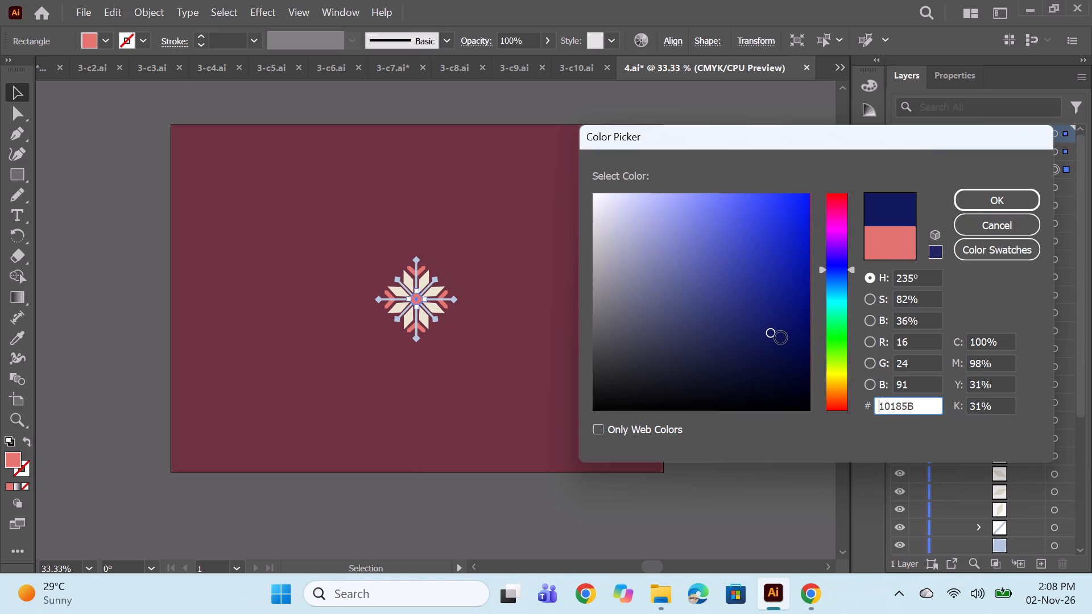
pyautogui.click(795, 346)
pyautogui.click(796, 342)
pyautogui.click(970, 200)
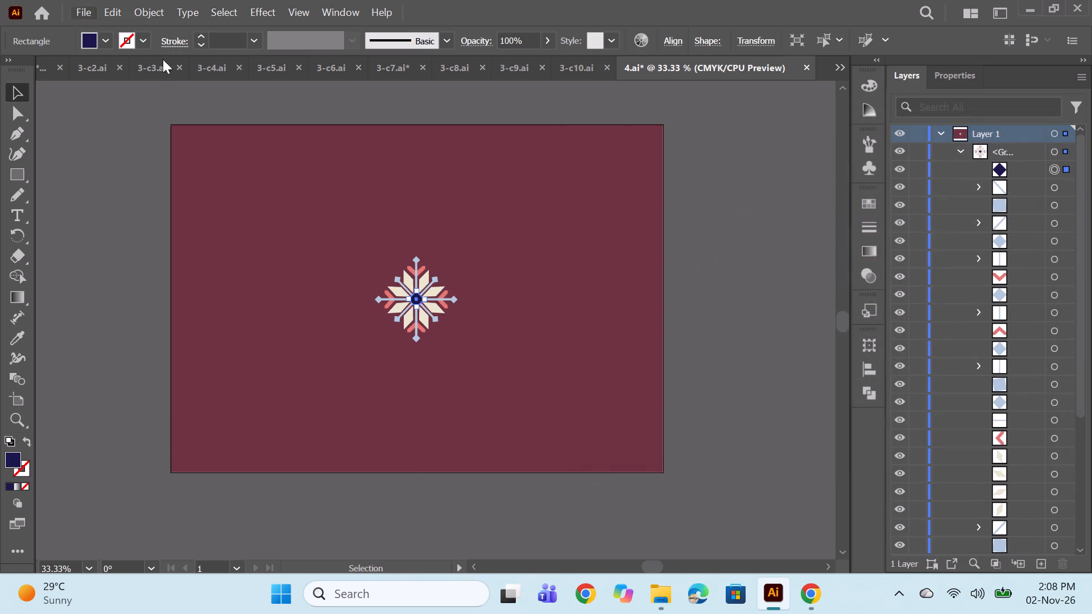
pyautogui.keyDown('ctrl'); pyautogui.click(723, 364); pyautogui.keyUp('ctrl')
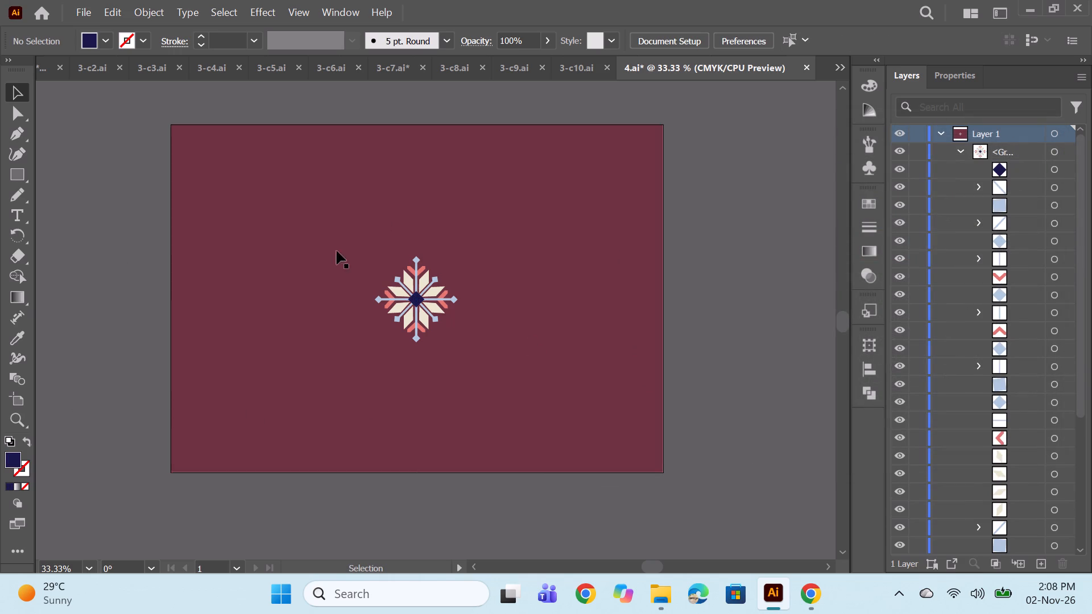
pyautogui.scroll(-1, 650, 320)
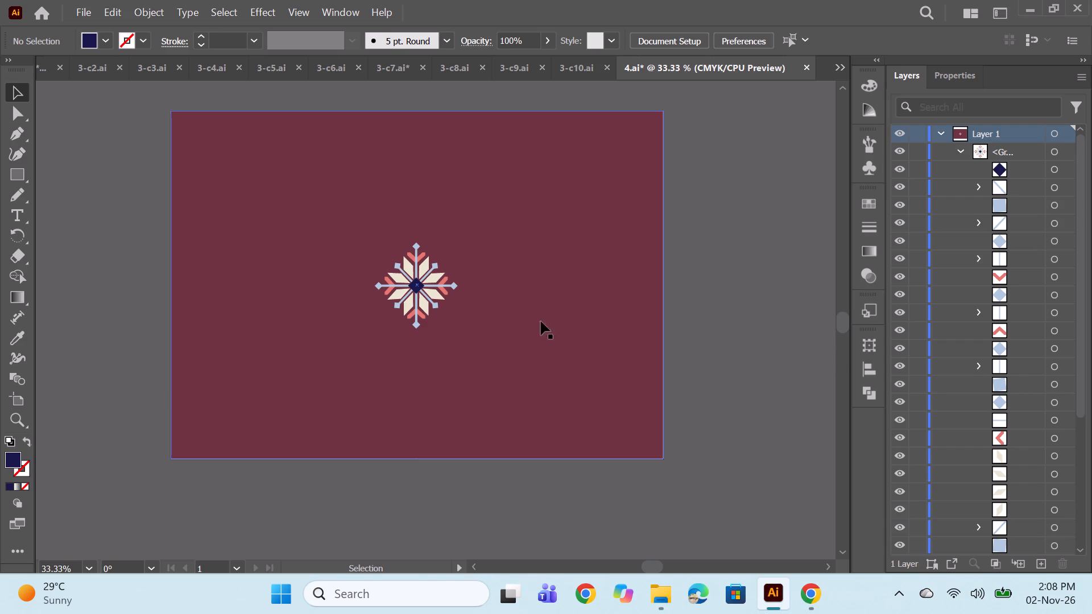
# Change the fill of the motif's central diamond to a light cyan-blue.
pyautogui.click(1050, 169)
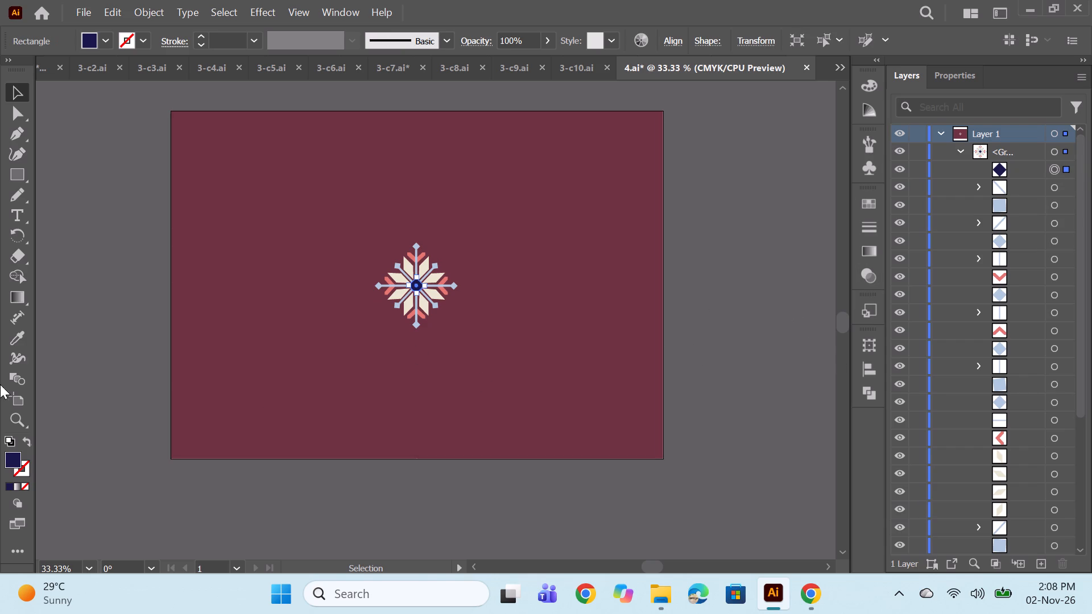
pyautogui.doubleClick(11, 458)
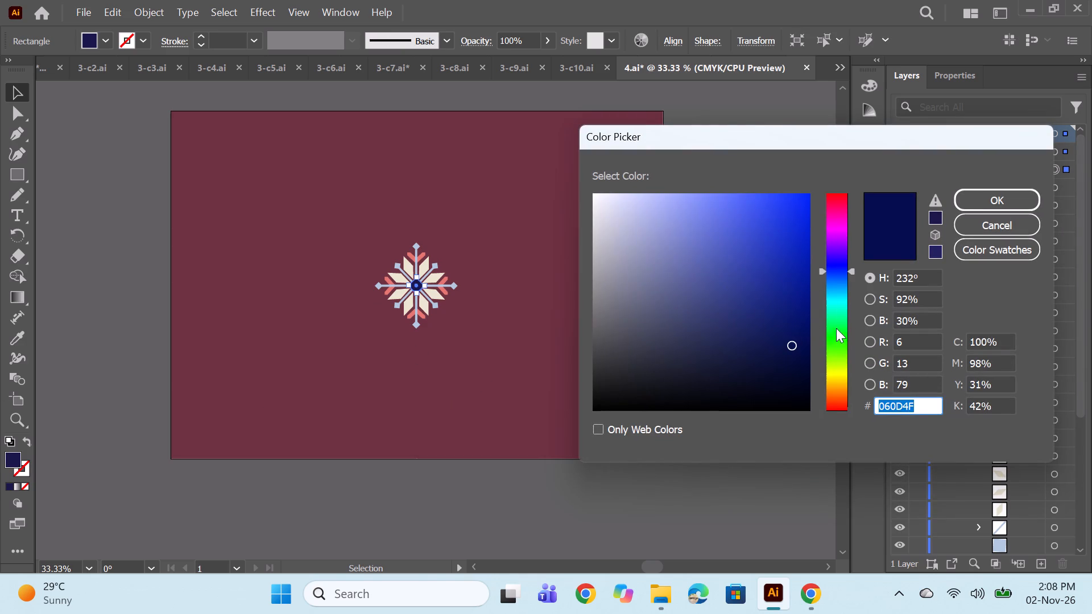
pyautogui.click(835, 296)
pyautogui.click(835, 291)
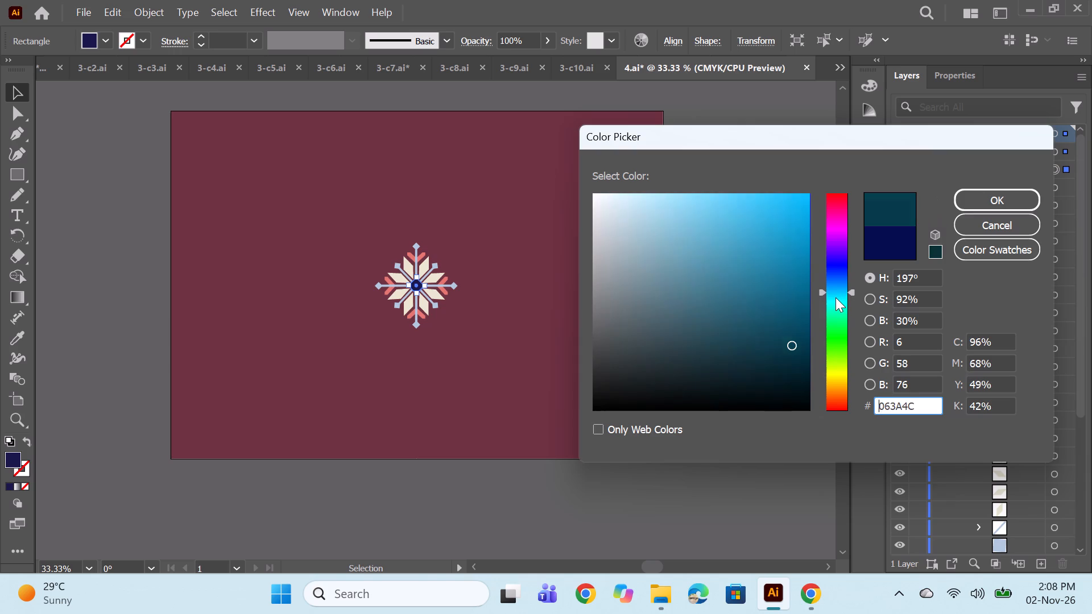
pyautogui.click(835, 297)
pyautogui.click(835, 295)
pyautogui.click(702, 248)
pyautogui.click(699, 234)
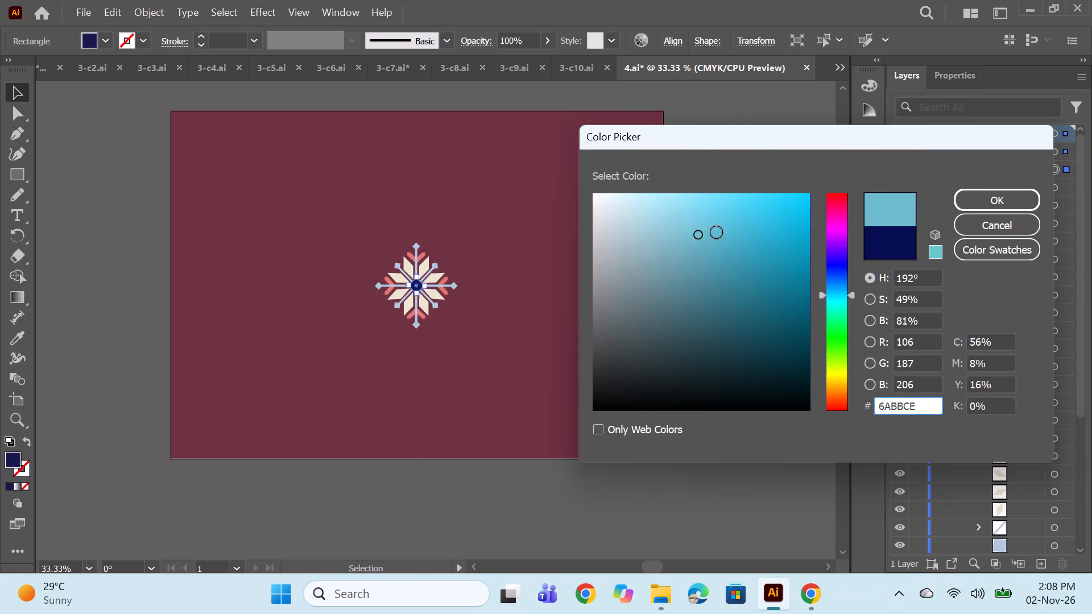
pyautogui.click(717, 233)
pyautogui.click(981, 206)
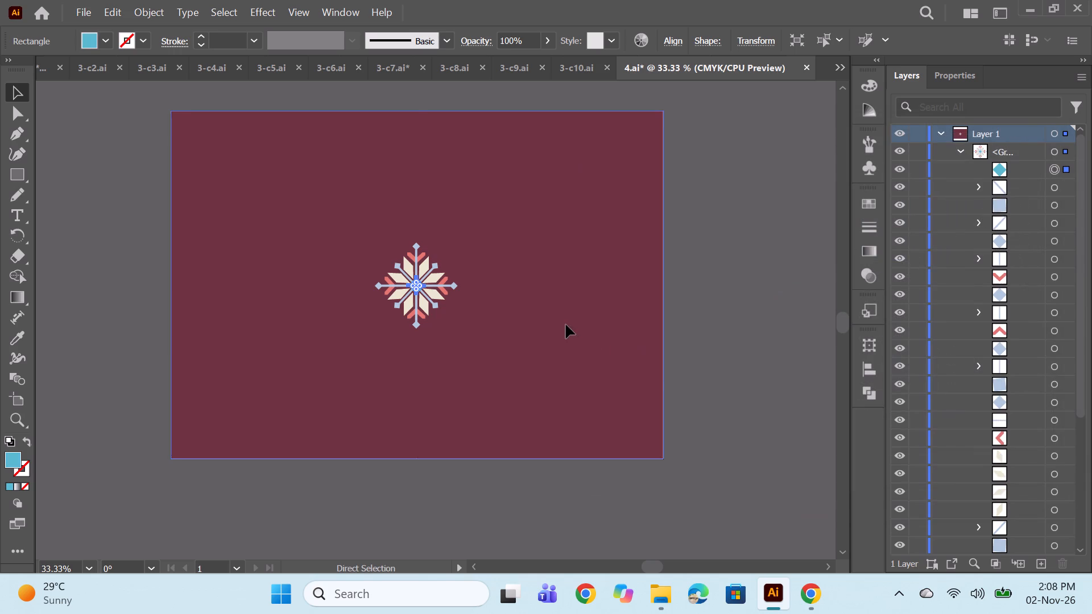
pyautogui.keyDown('ctrl'); pyautogui.click(566, 325); pyautogui.keyUp('ctrl')
pyautogui.keyDown('ctrl'); pyautogui.click(755, 453); pyautogui.keyUp('ctrl')
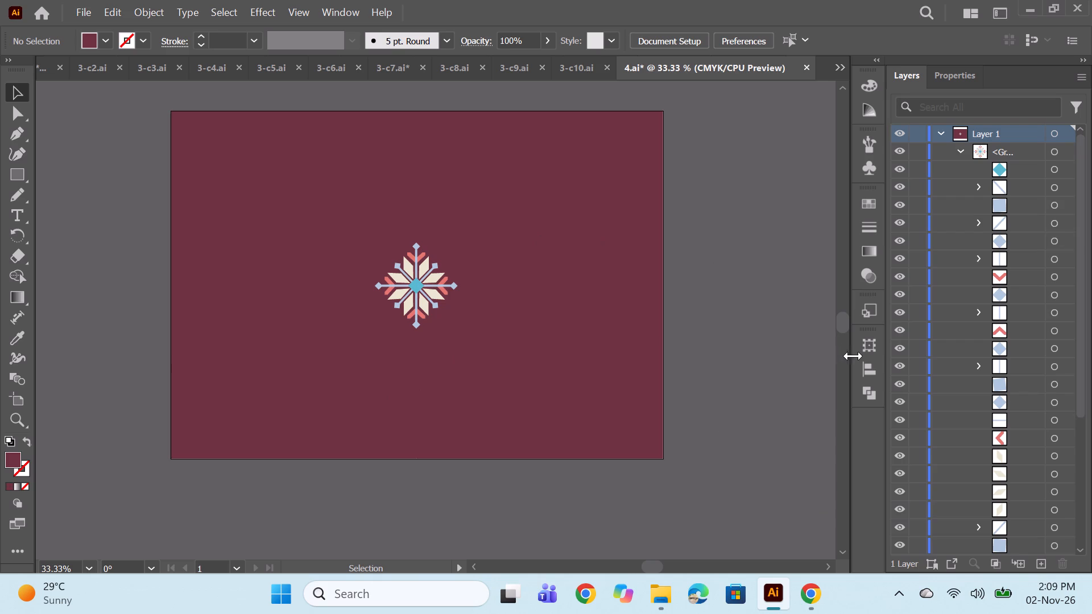
# Give the motif's central diamond a black stroke with a weight of 0.75 pt.
pyautogui.click(1057, 168)
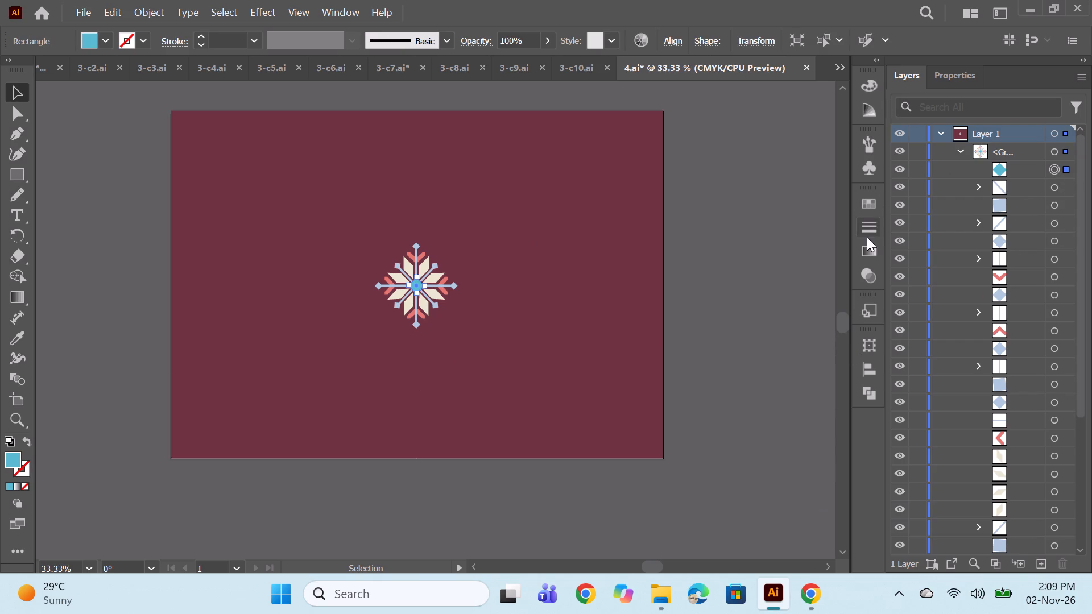
pyautogui.click(867, 237)
pyautogui.click(718, 218)
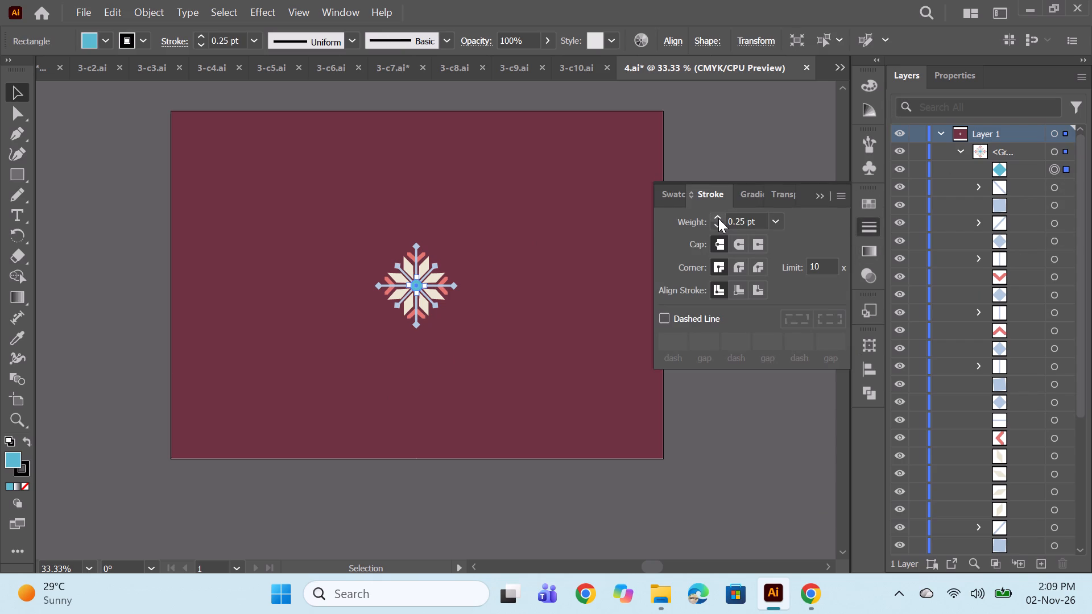
pyautogui.click(718, 218)
pyautogui.keyDown('ctrl'); pyautogui.click(768, 161); pyautogui.keyUp('ctrl')
pyautogui.click(815, 191)
pyautogui.keyDown('ctrl'); pyautogui.click(795, 166); pyautogui.keyUp('ctrl')
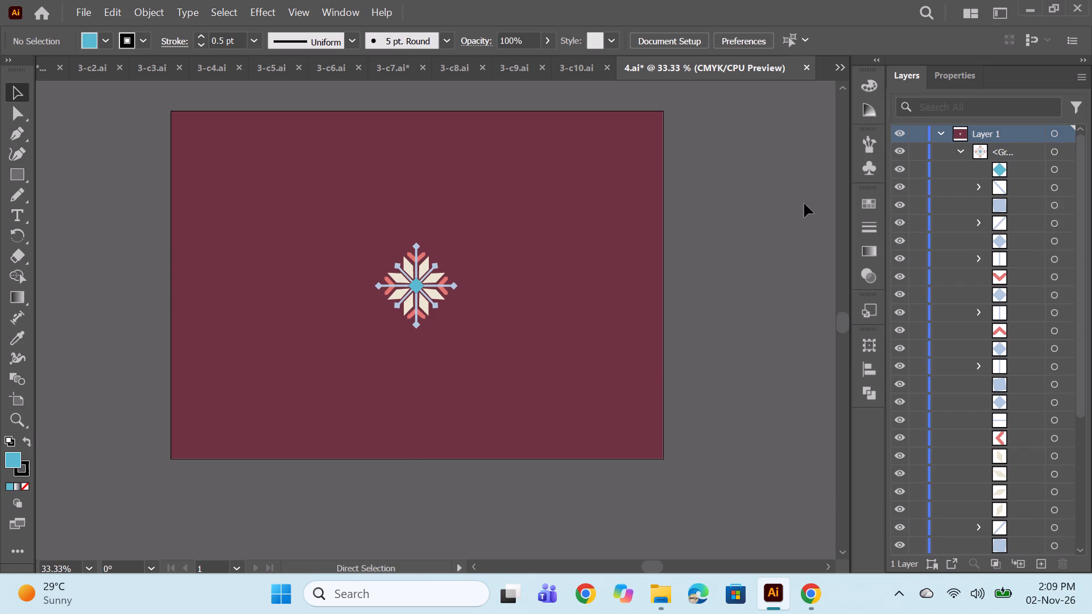
pyautogui.click(1049, 173)
pyautogui.click(871, 223)
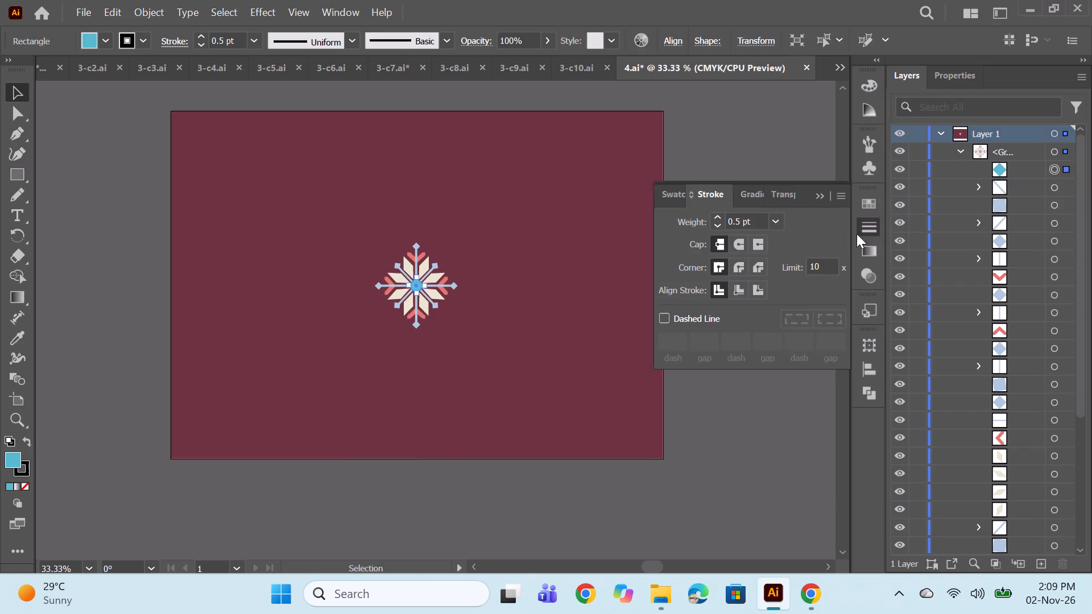
pyautogui.click(714, 220)
pyautogui.keyDown('ctrl'); pyautogui.click(767, 169); pyautogui.keyUp('ctrl')
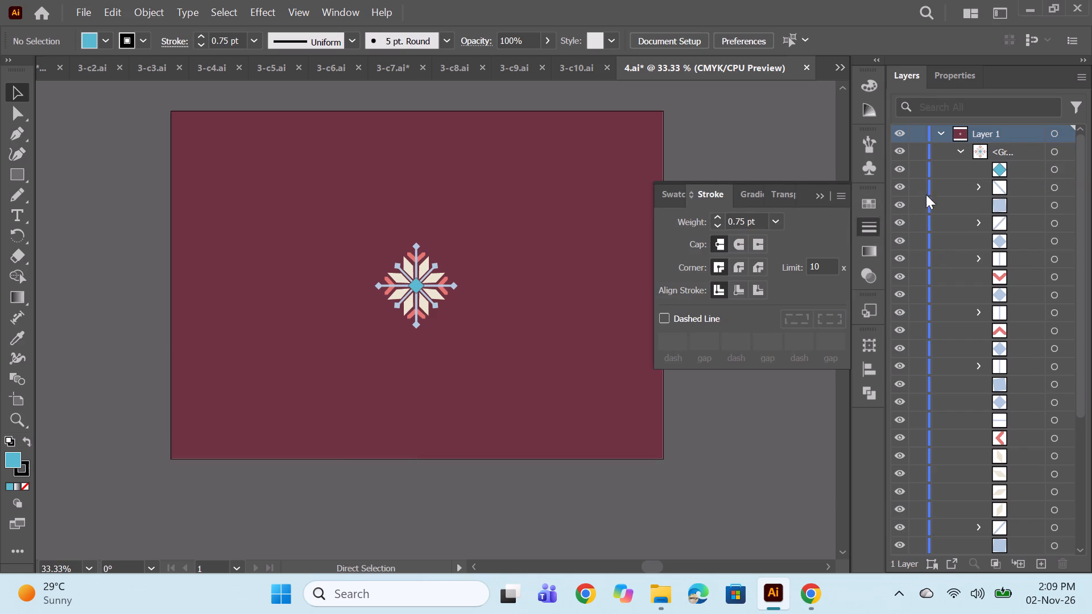
# Collapse the motif group in the layer list and make a new pattern from the recoloured motif.
pyautogui.keyDown('ctrl'); pyautogui.click(793, 130); pyautogui.keyUp('ctrl')
pyautogui.click(820, 198)
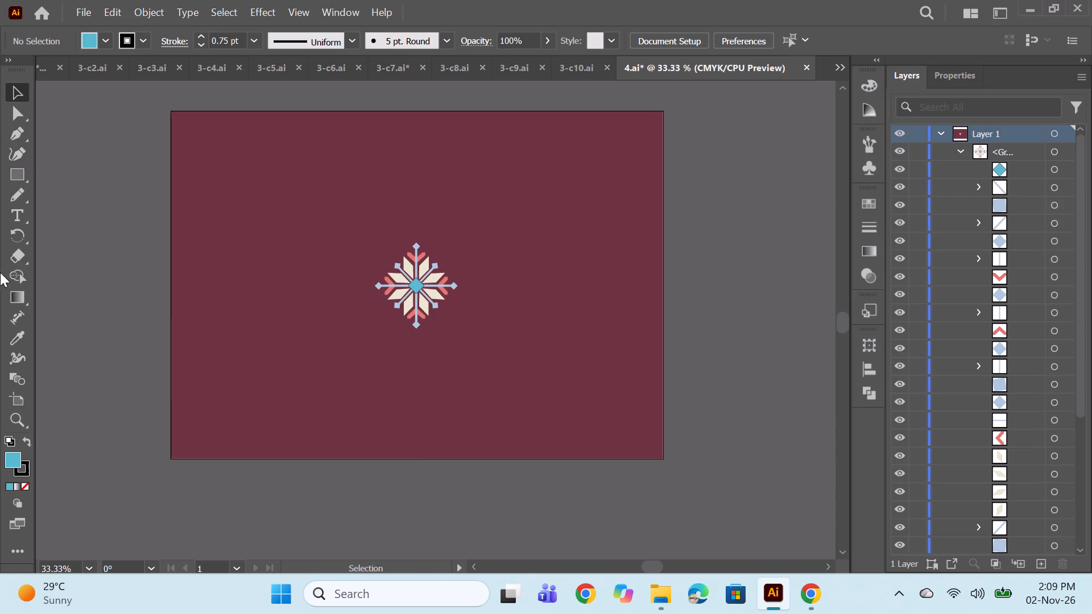
pyautogui.click(431, 286)
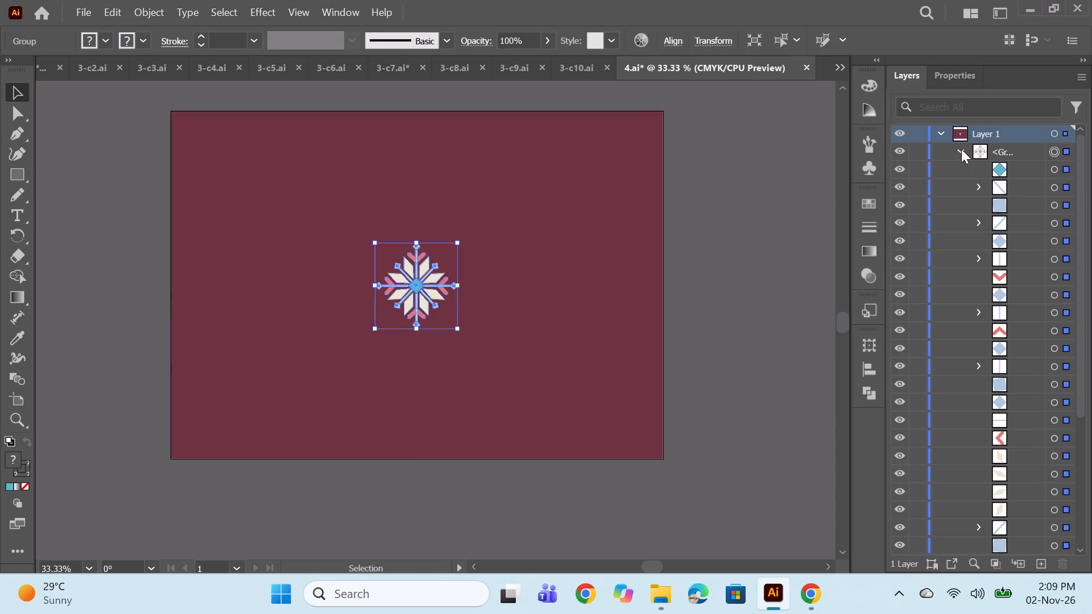
pyautogui.click(958, 151)
pyautogui.moveTo(750, 266); pyautogui.dragTo(750, 256)
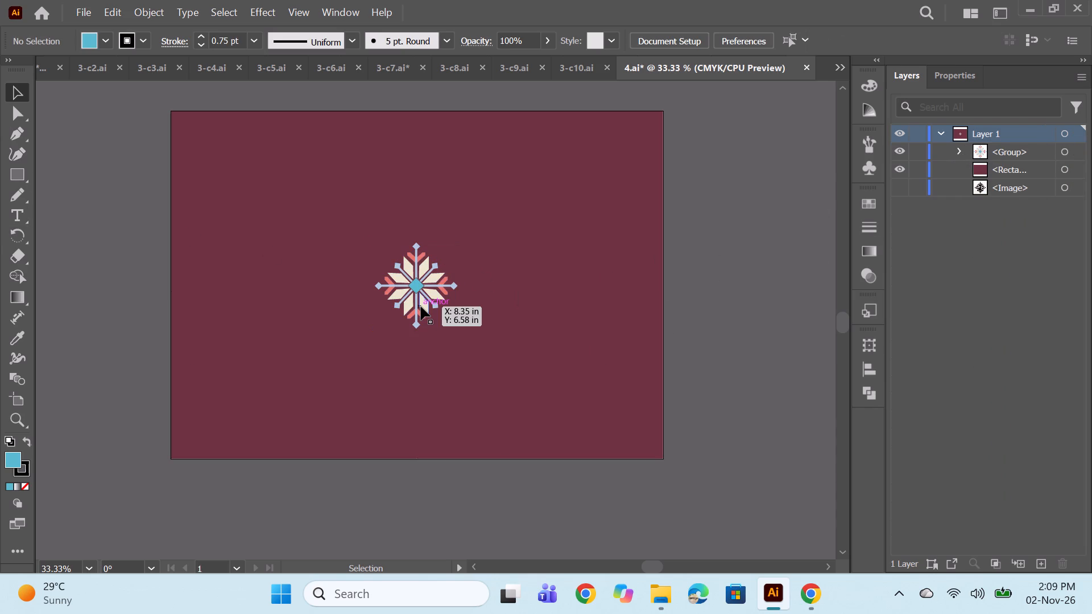
pyautogui.click(421, 306)
pyautogui.click(152, 13)
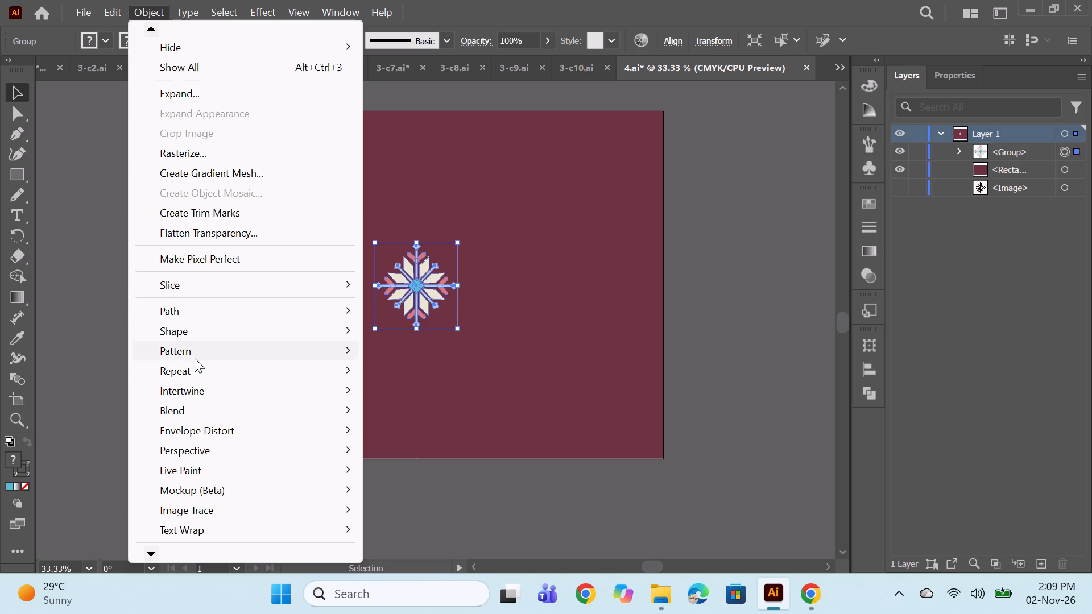
pyautogui.click(197, 353)
pyautogui.click(438, 353)
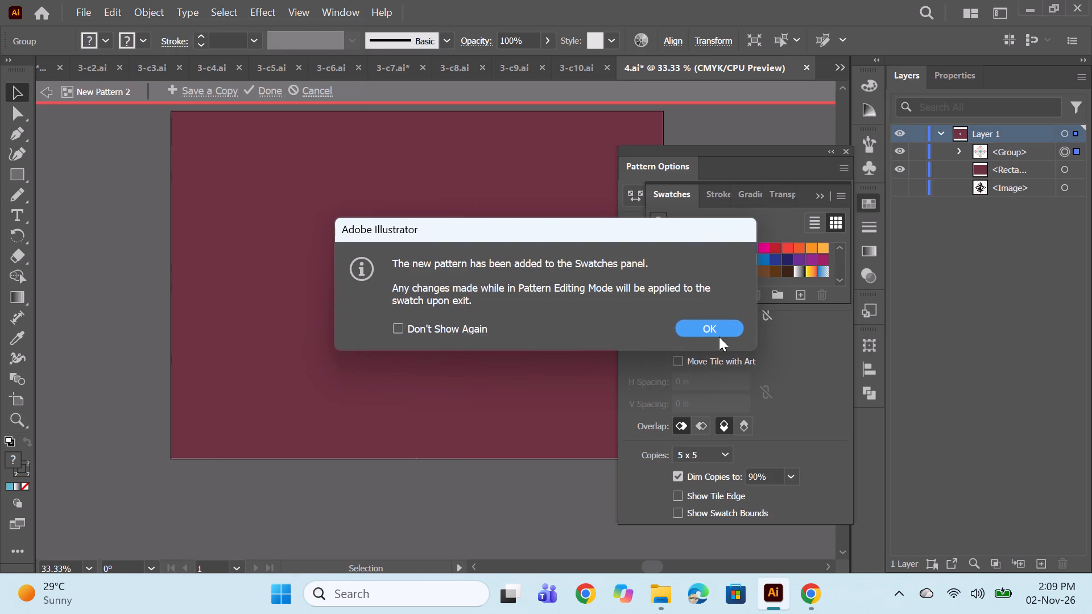
pyautogui.click(718, 330)
# Configure the pattern with Hex by Row tiles, 3.875 in wide and 3.5 in high, and finish pattern editing.
pyautogui.click(741, 244)
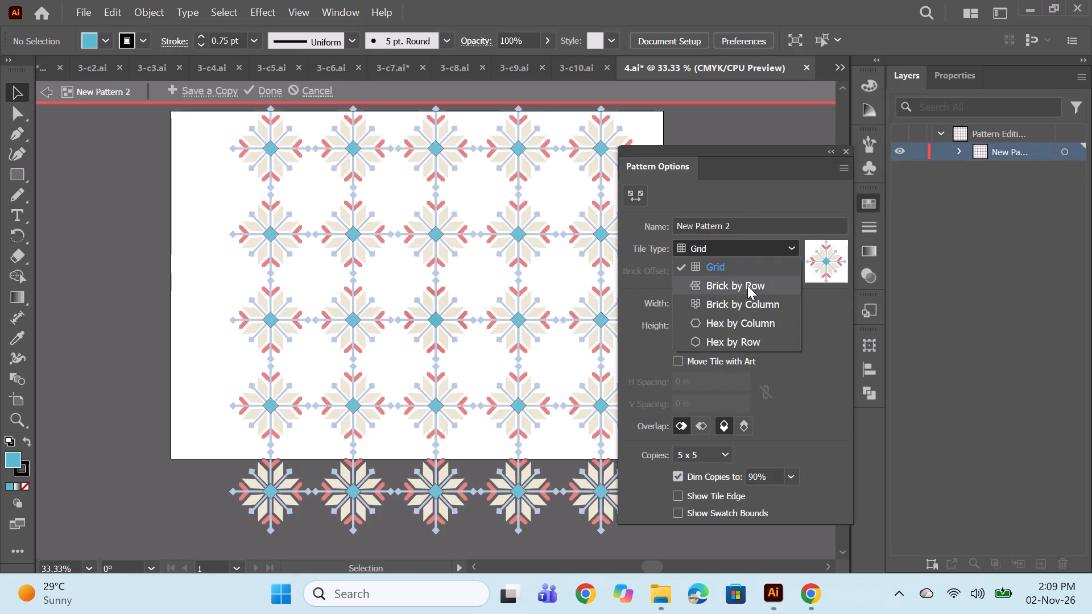
pyautogui.click(743, 315)
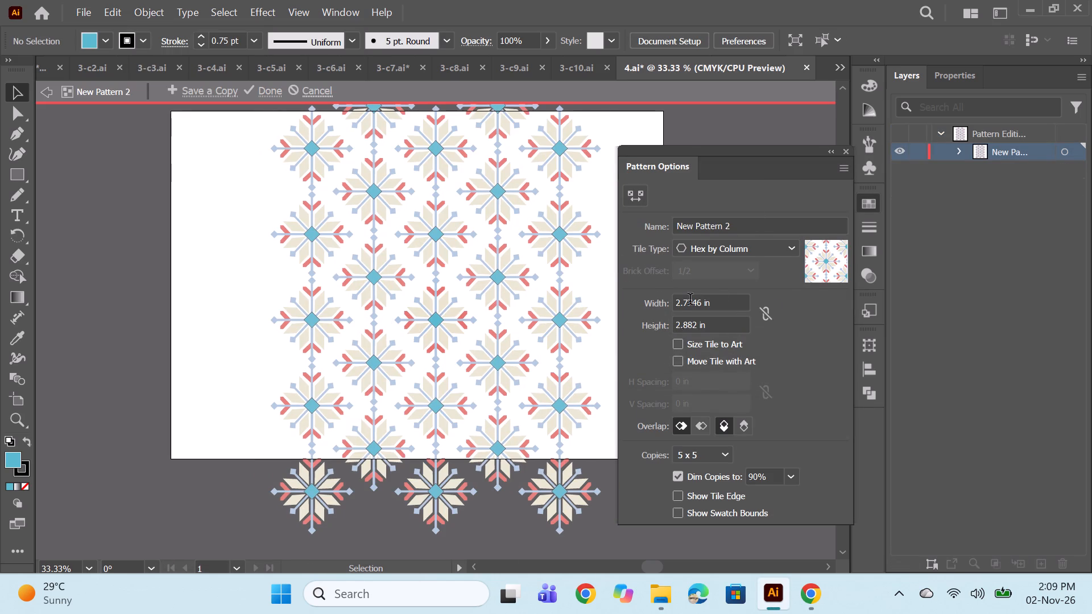
pyautogui.click(740, 248)
pyautogui.click(735, 337)
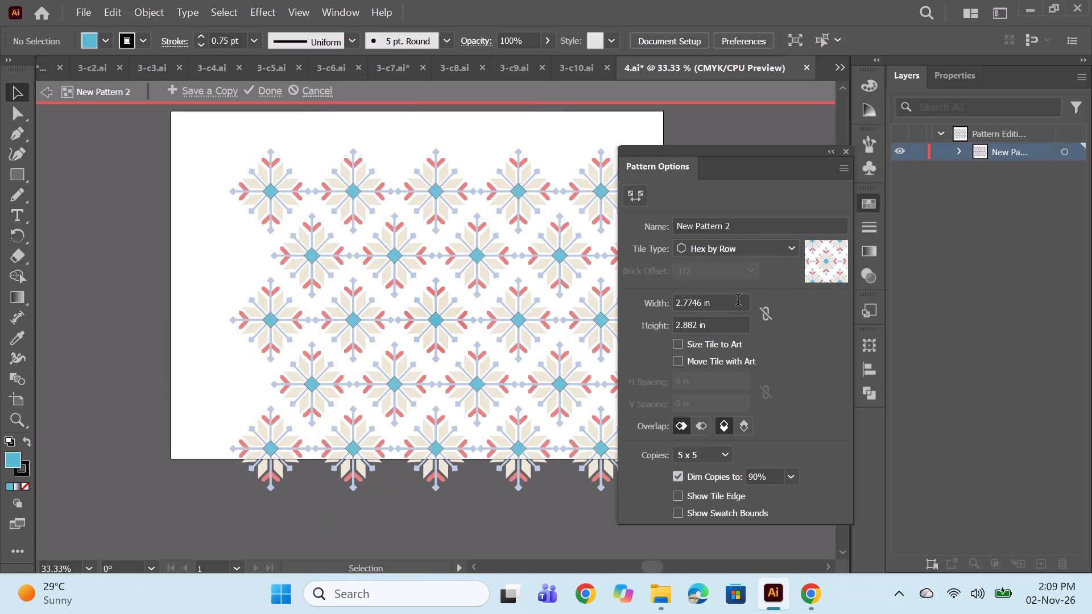
pyautogui.scroll(4, 701, 305)
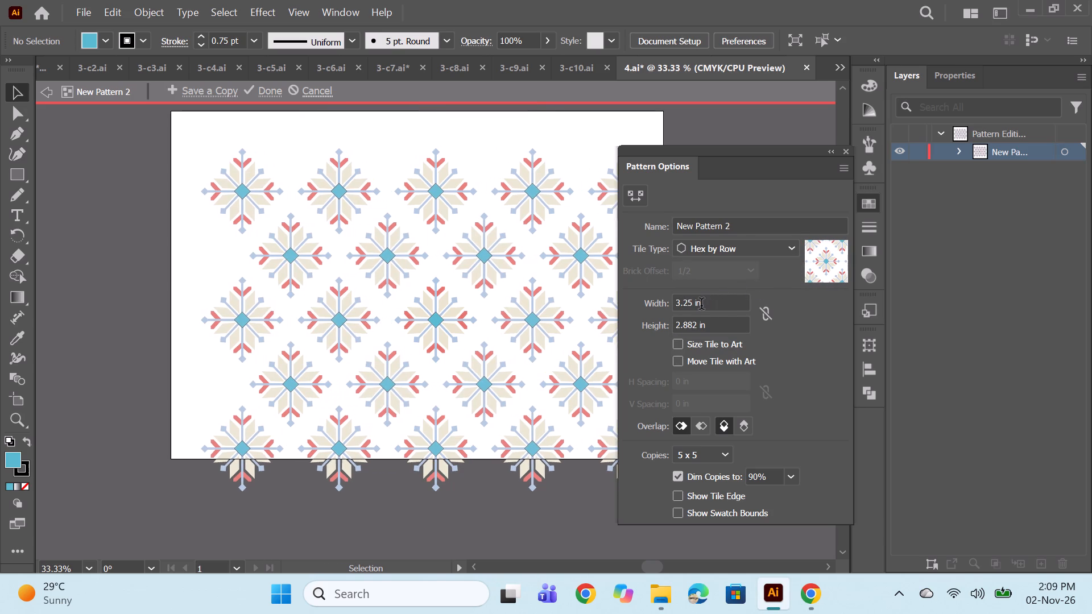
pyautogui.scroll(5, 701, 305)
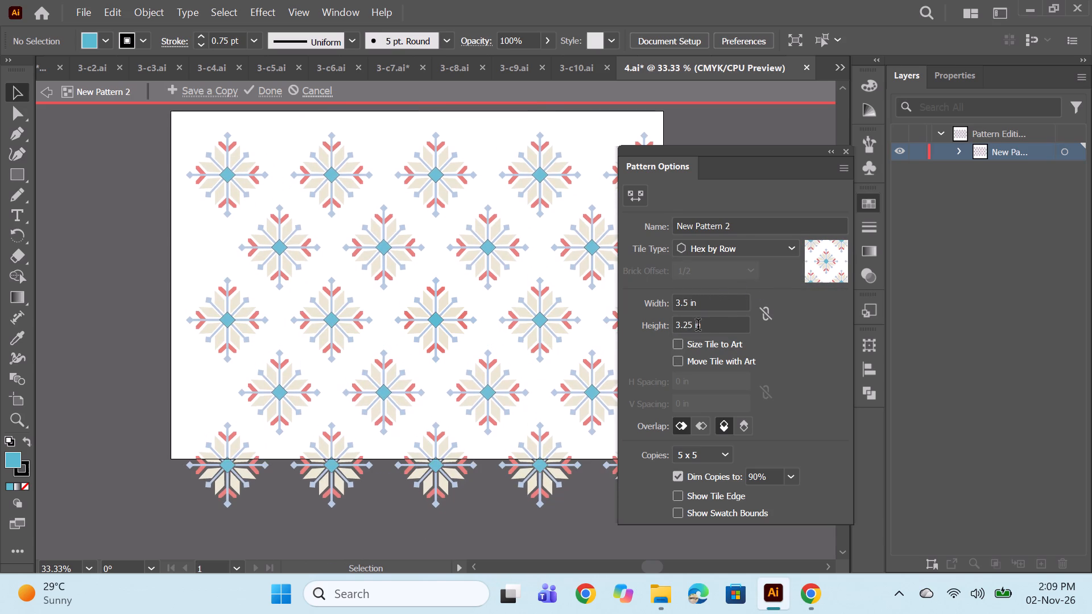
pyautogui.scroll(3, 700, 306)
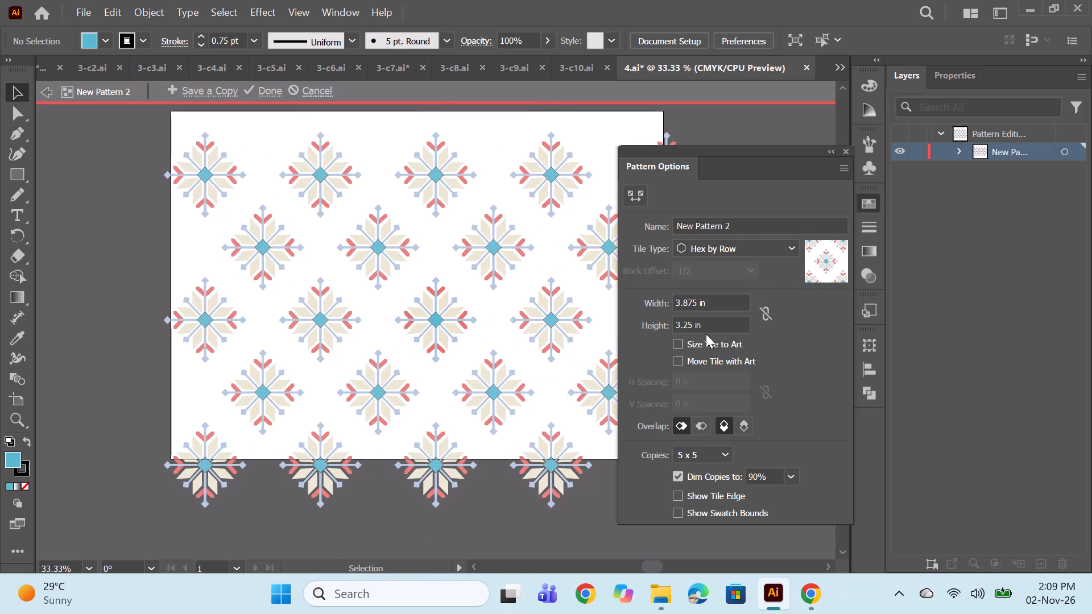
pyautogui.scroll(2, 706, 324)
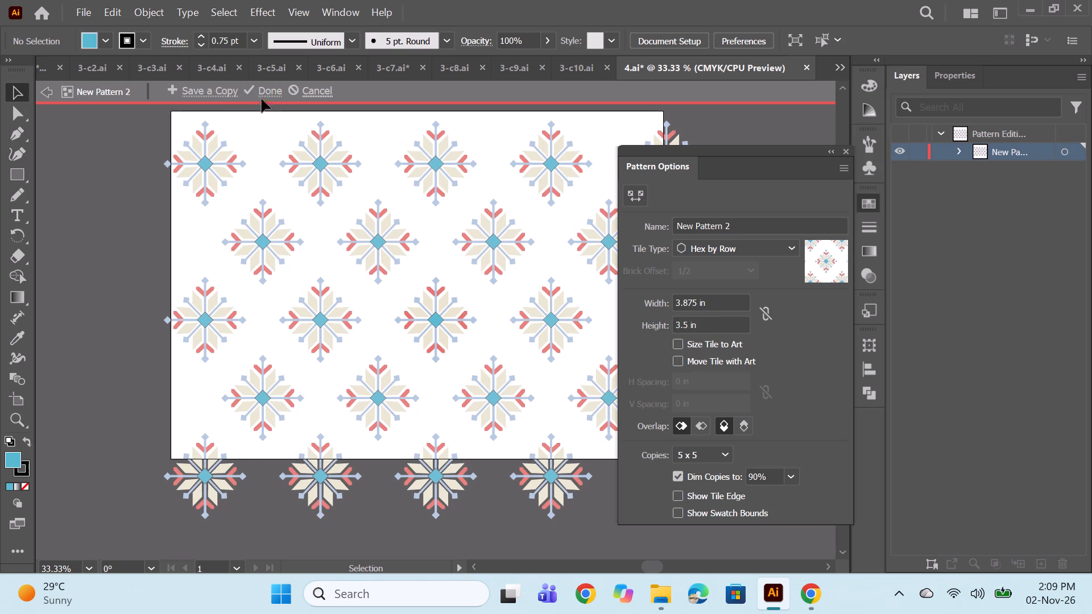
pyautogui.click(265, 94)
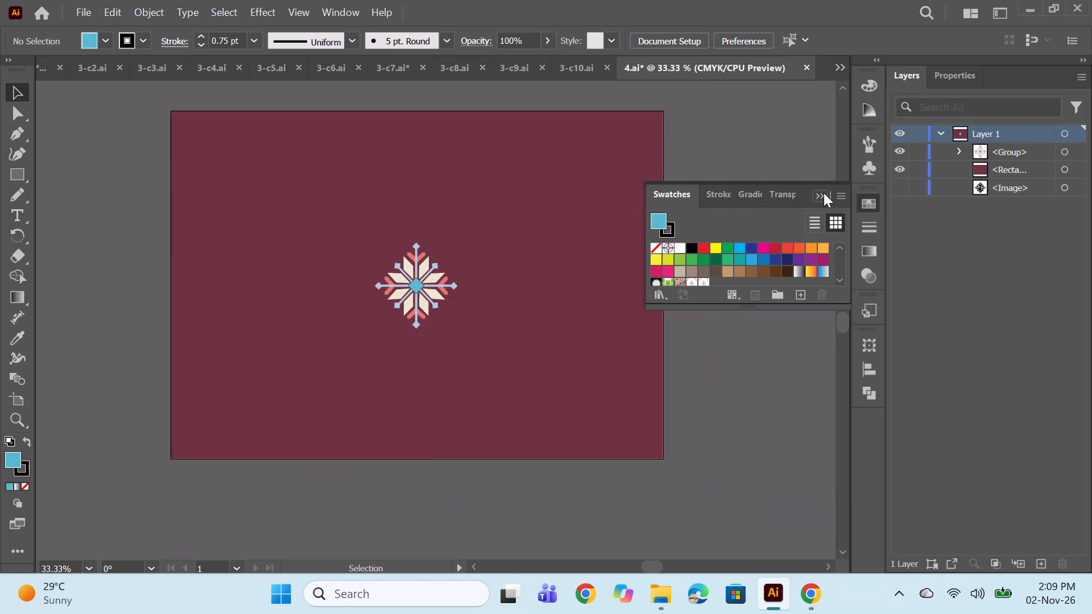
# Draw a rectangle covering the whole artboard on top of the motif and maroon background.
pyautogui.click(824, 193)
pyautogui.click(31, 173)
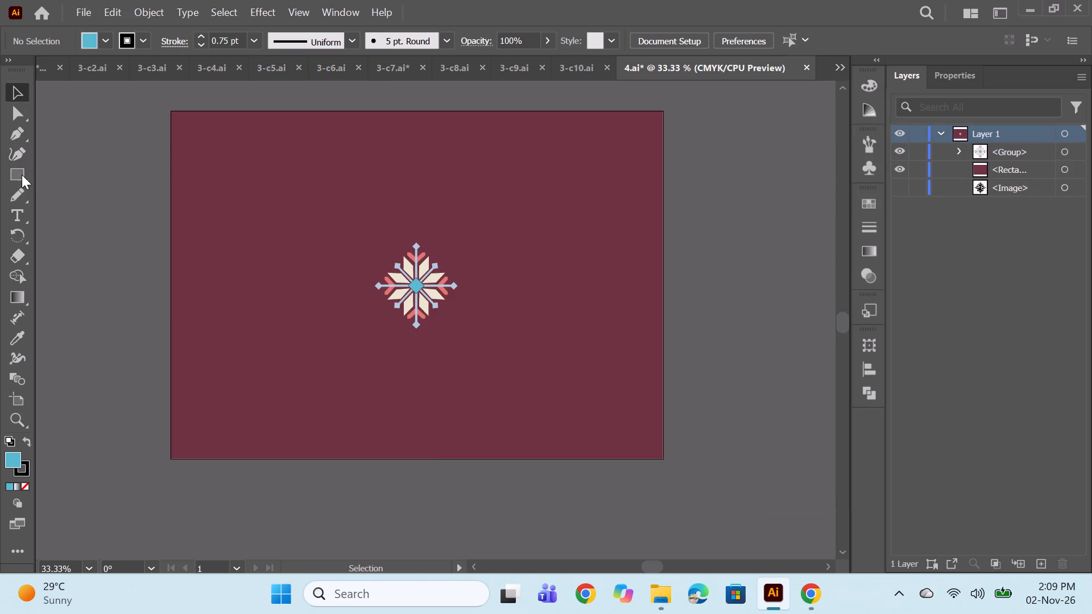
pyautogui.click(22, 175)
pyautogui.moveTo(171, 111); pyautogui.dragTo(566, 421)
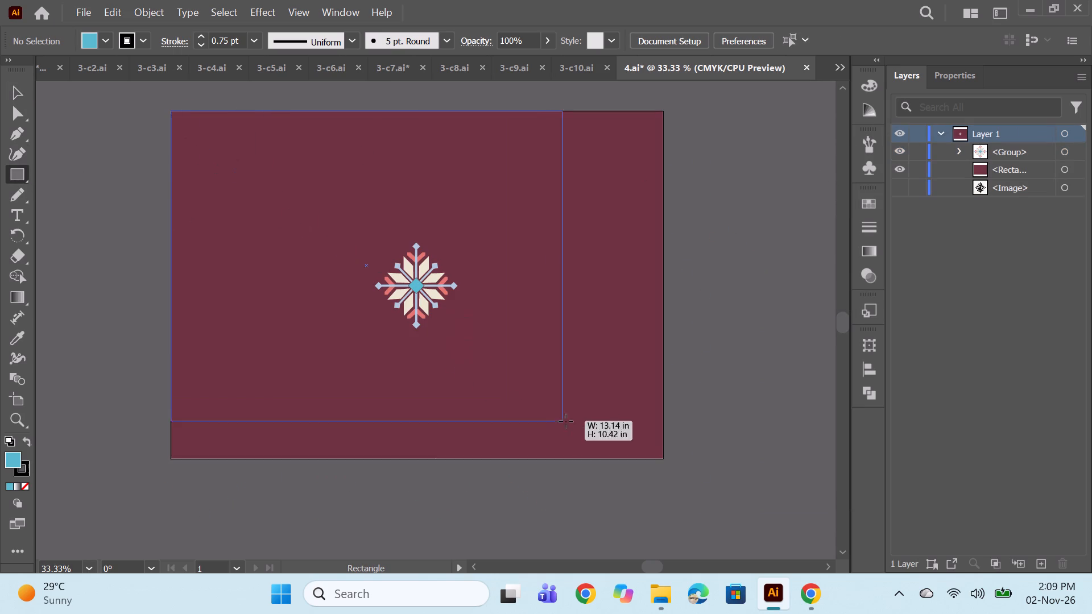
pyautogui.moveTo(566, 421); pyautogui.dragTo(663, 460)
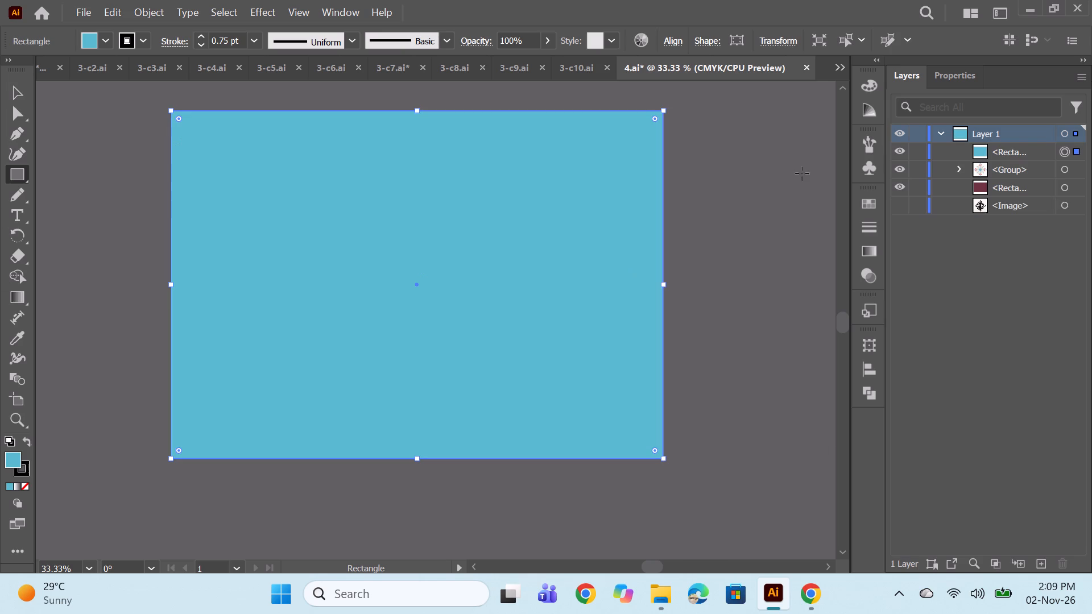
# Fill the artboard-sized rectangle with the new motif pattern swatch and hide the single-motif group beneath it.
pyautogui.click(879, 196)
pyautogui.click(709, 279)
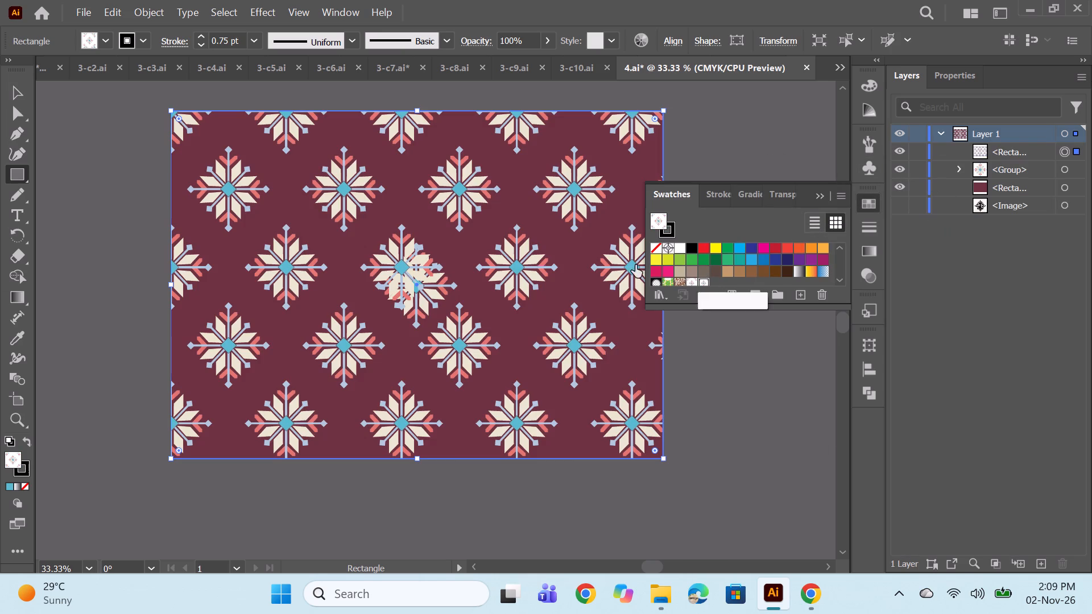
pyautogui.click(897, 169)
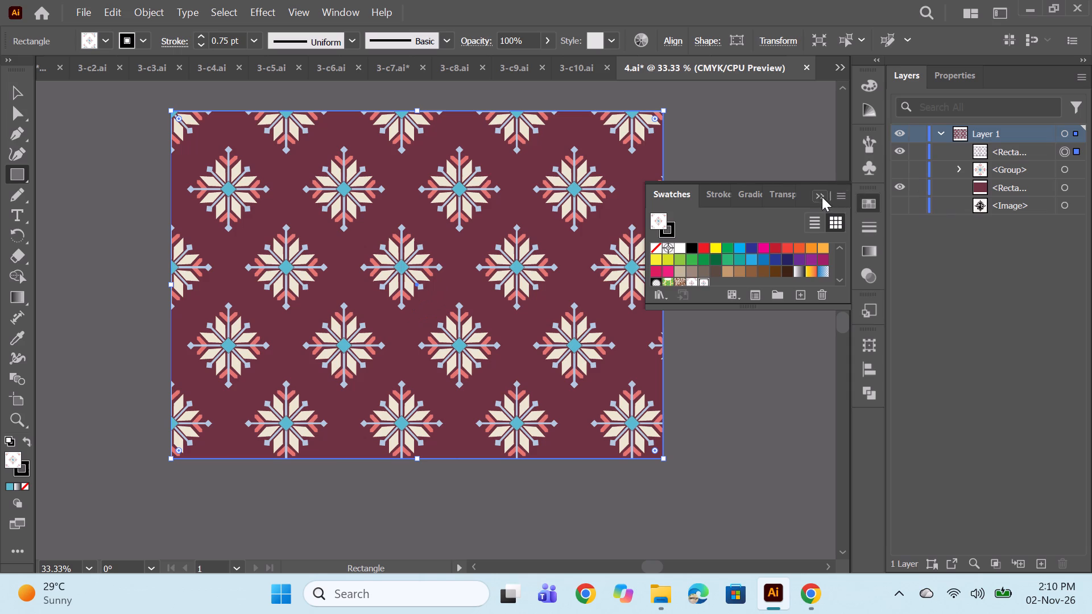
pyautogui.click(822, 197)
pyautogui.keyDown('ctrl'); pyautogui.click(778, 273); pyautogui.keyUp('ctrl')
# Save the recoloured pattern document 4.ai.
pyautogui.scroll(1, 595, 284)
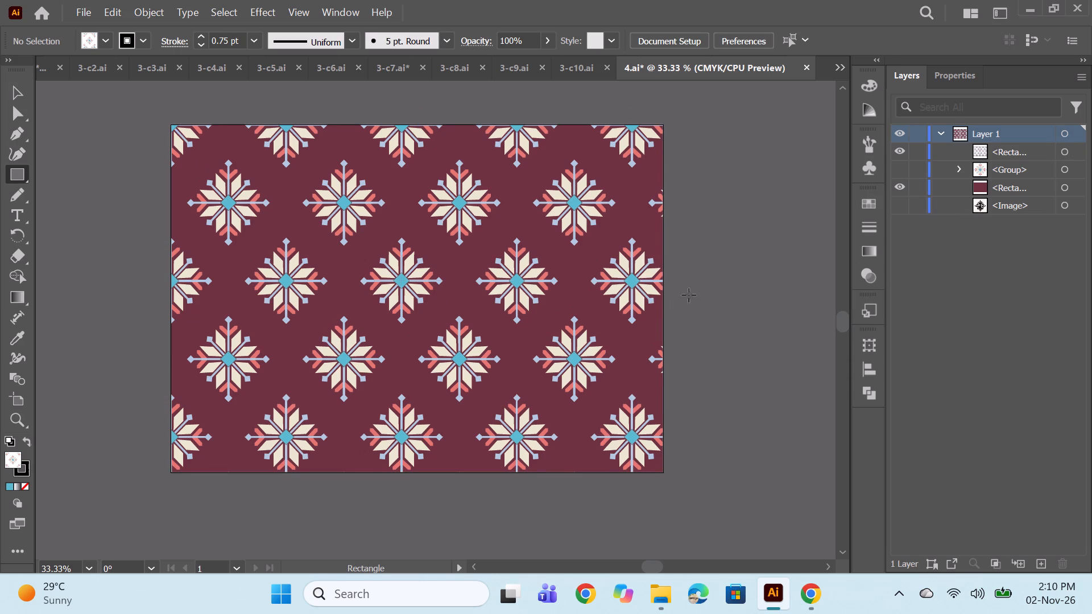
pyautogui.hotkey('ctrl', 's')
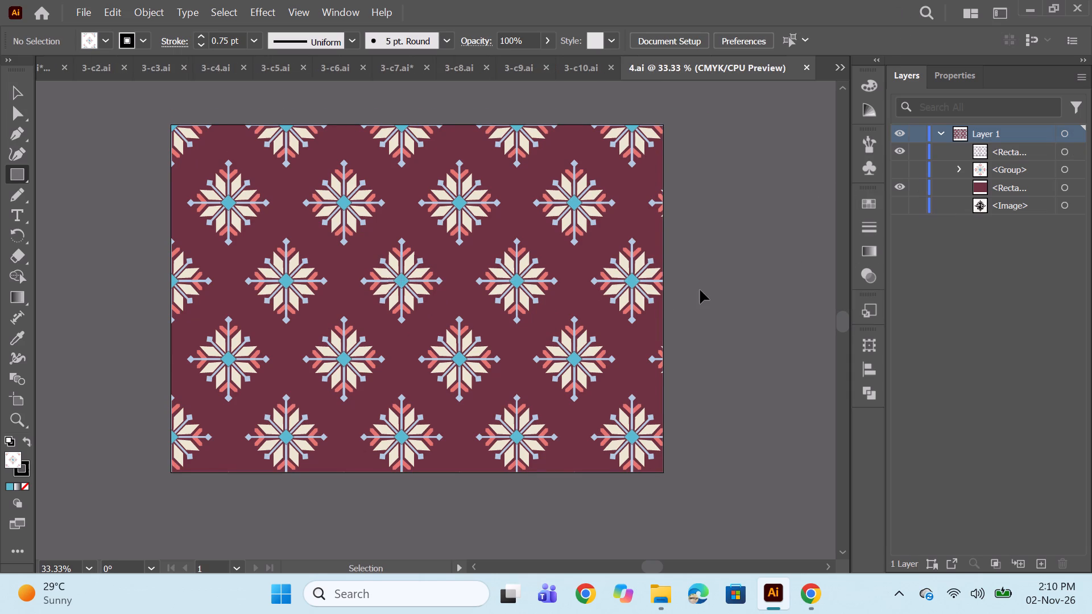
pyautogui.hotkey('ctrl', 's')
pyautogui.hotkey('ctrl', 's')
pyautogui.hotkey('ctrl', 's')
pyautogui.hotkey('ctrl', 's')
pyautogui.hotkey('ctrl', 's')
pyautogui.hotkey('ctrl', 's')
pyautogui.hotkey('ctrl', 's')
pyautogui.hotkey('ctrl', 's')
pyautogui.hotkey('ctrl', 's')
pyautogui.hotkey('ctrl', 's')
pyautogui.hotkey('ctrl', 's')
pyautogui.hotkey('ctrl', 's')
pyautogui.hotkey('ctrl', 's')
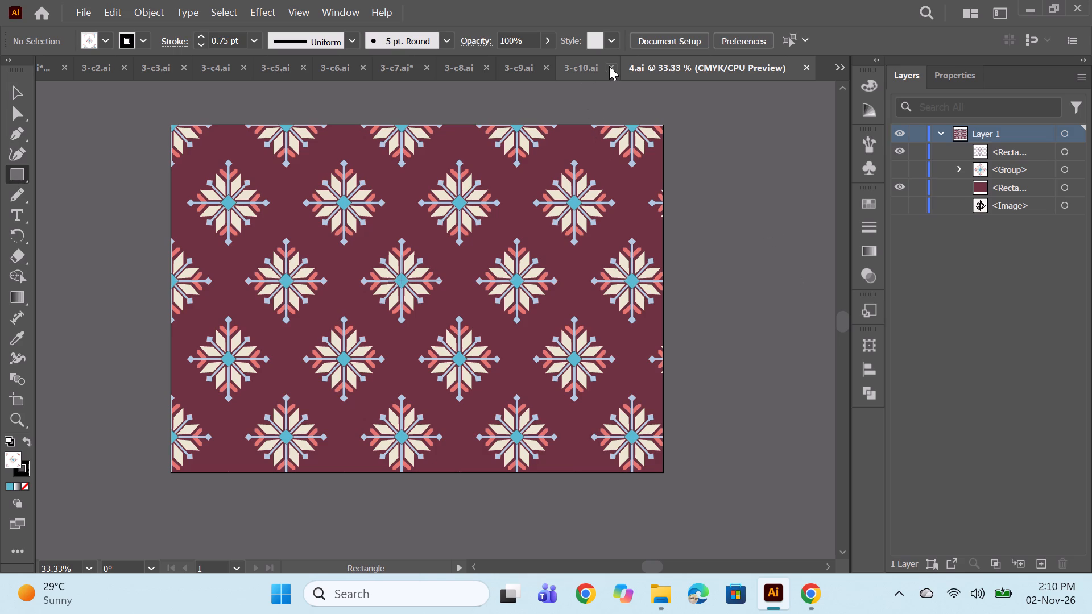
# Close documents 3-c10.ai through 3-c2.ai and 3.ai, saving the changes to 3-c7.ai and 3.ai and keeping 4.ai open.
pyautogui.click(609, 66)
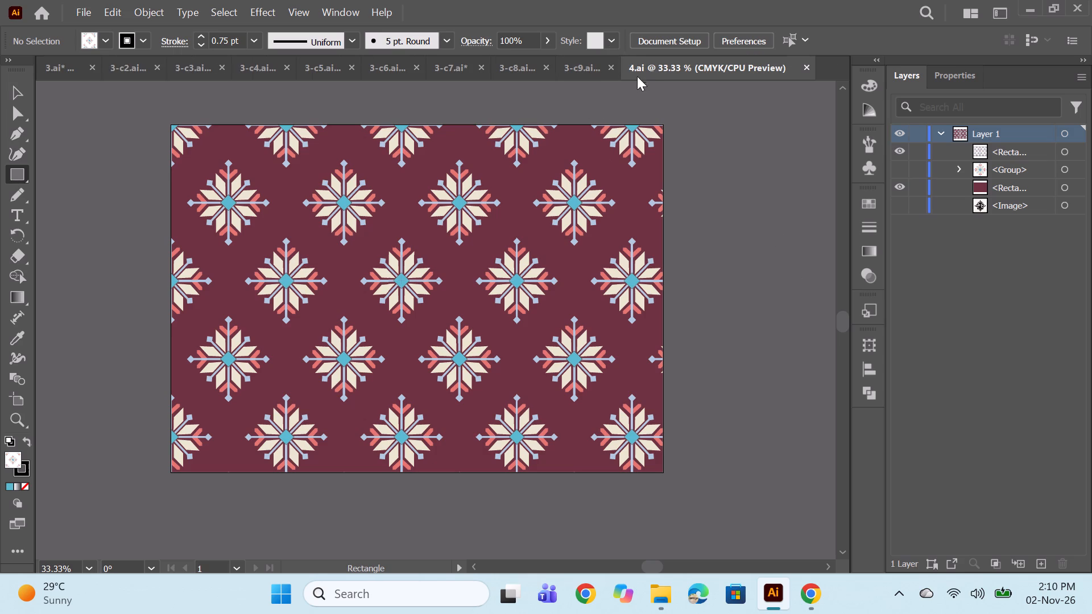
pyautogui.click(611, 63)
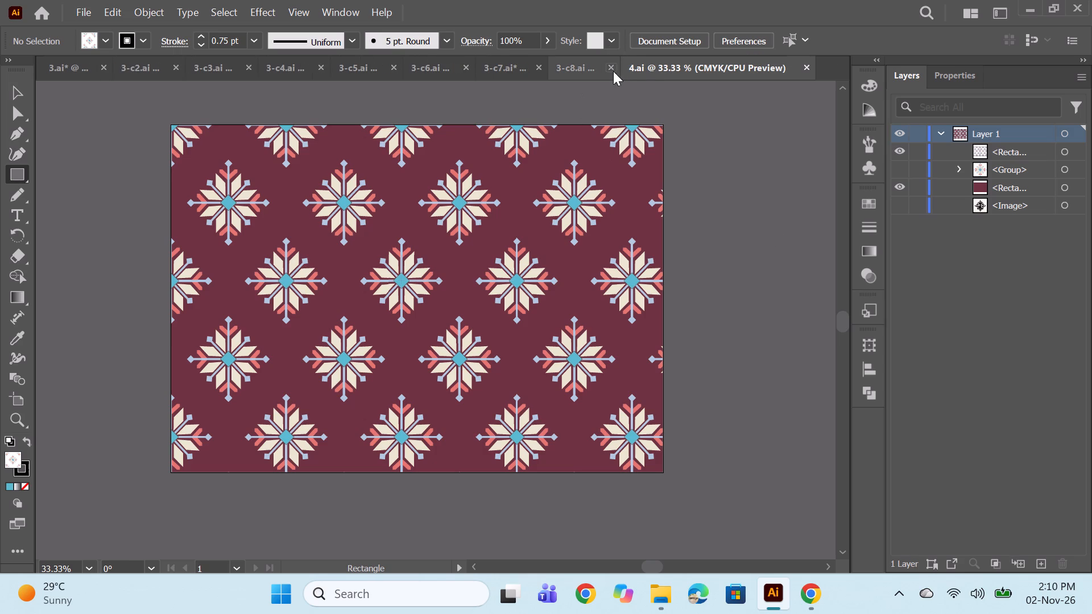
pyautogui.click(611, 65)
pyautogui.click(609, 68)
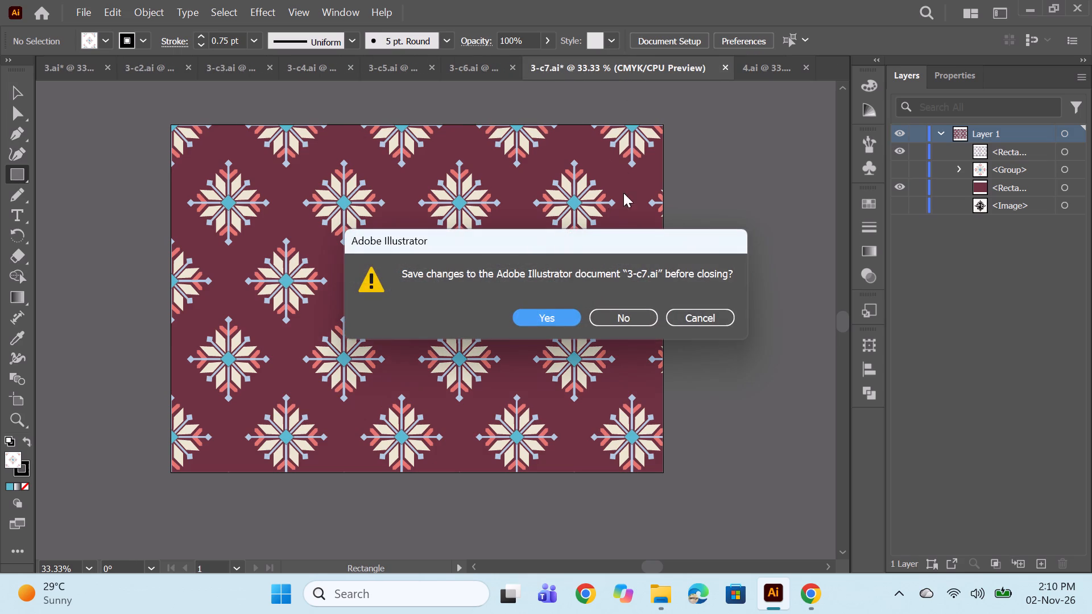
pyautogui.click(561, 317)
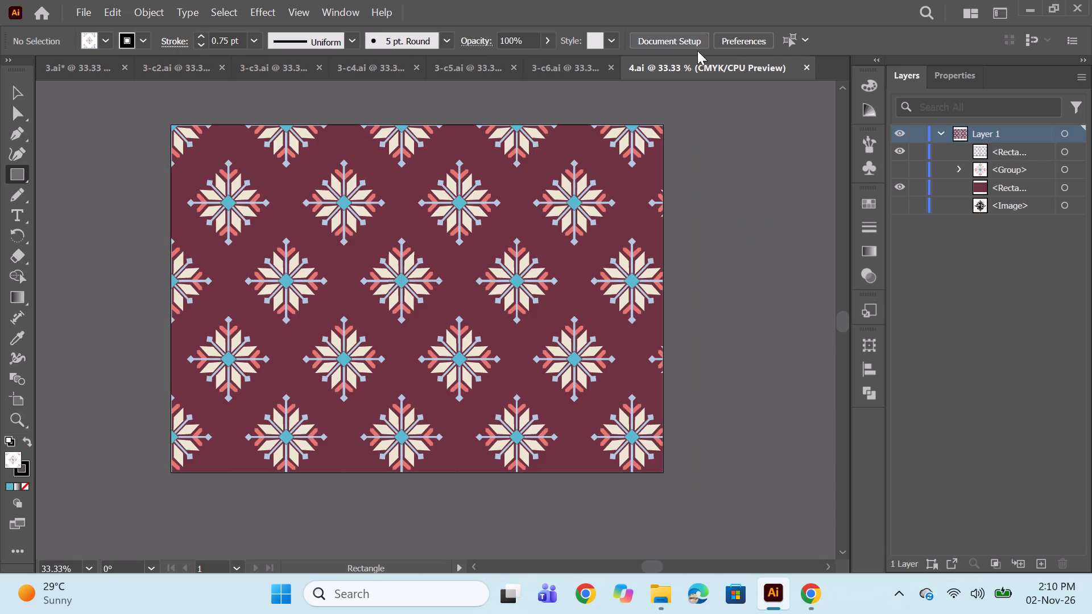
pyautogui.click(612, 70)
pyautogui.click(611, 65)
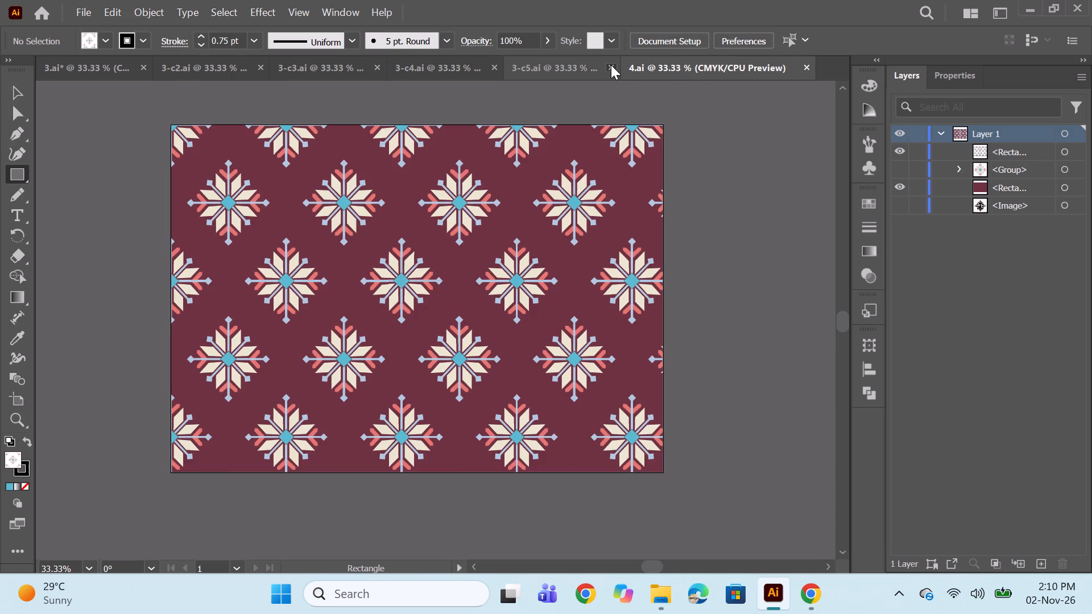
pyautogui.click(609, 65)
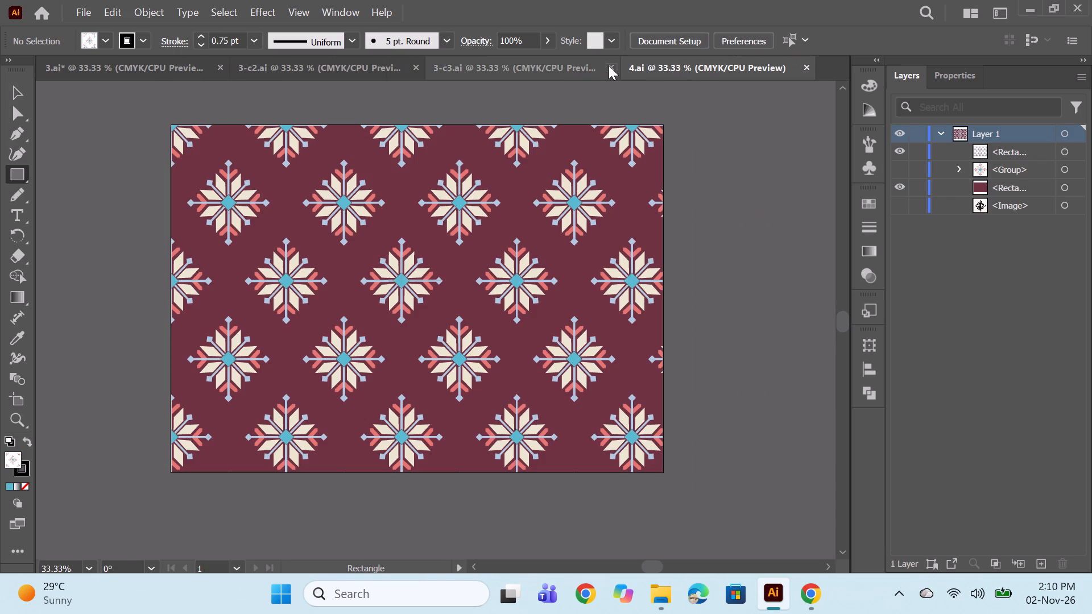
pyautogui.click(609, 65)
pyautogui.click(436, 67)
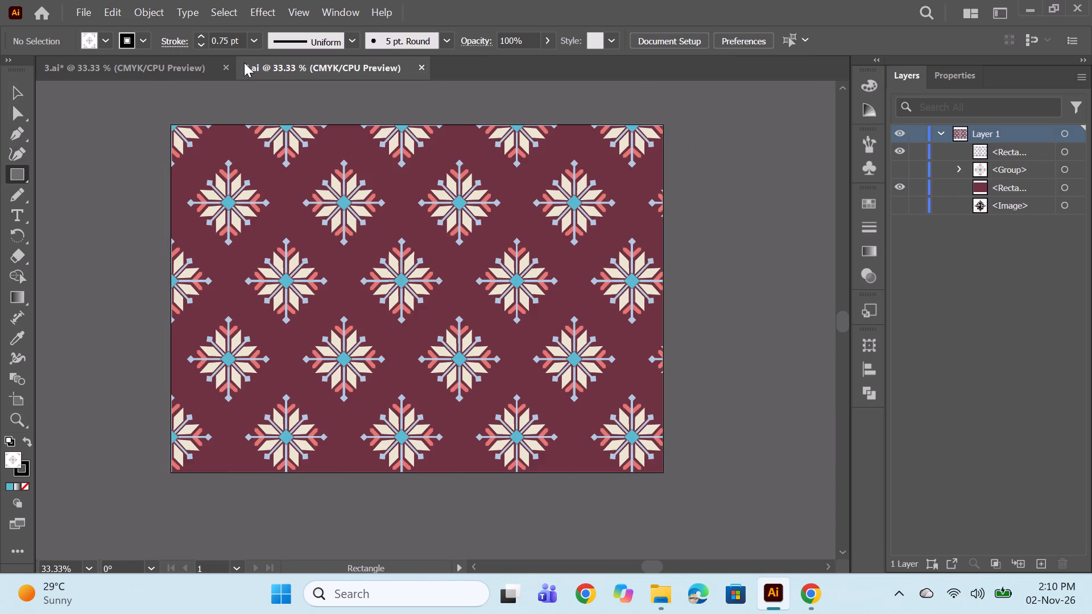
pyautogui.click(231, 66)
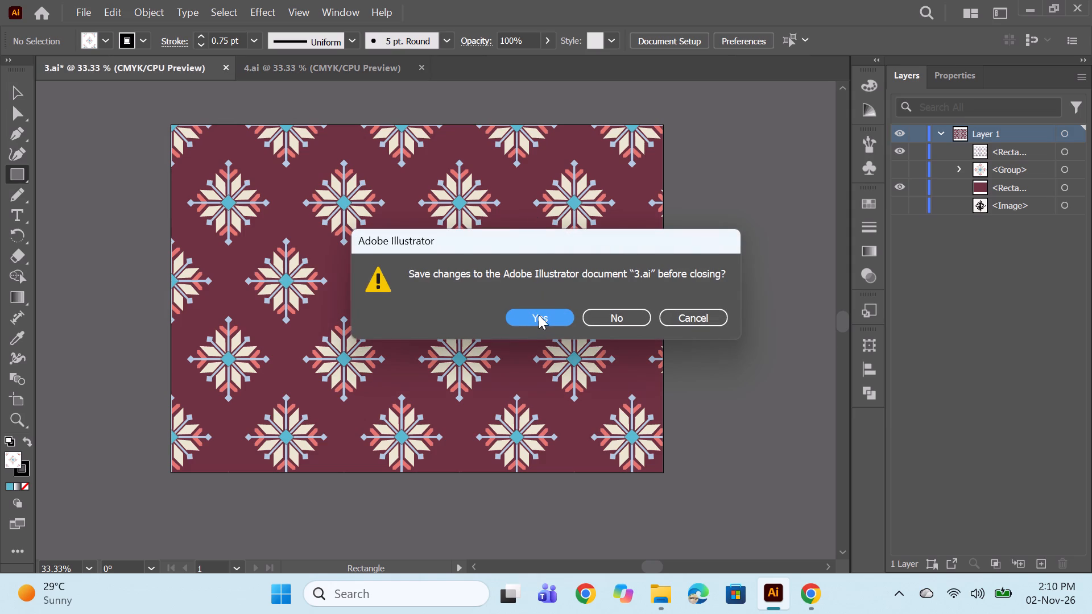
pyautogui.click(539, 315)
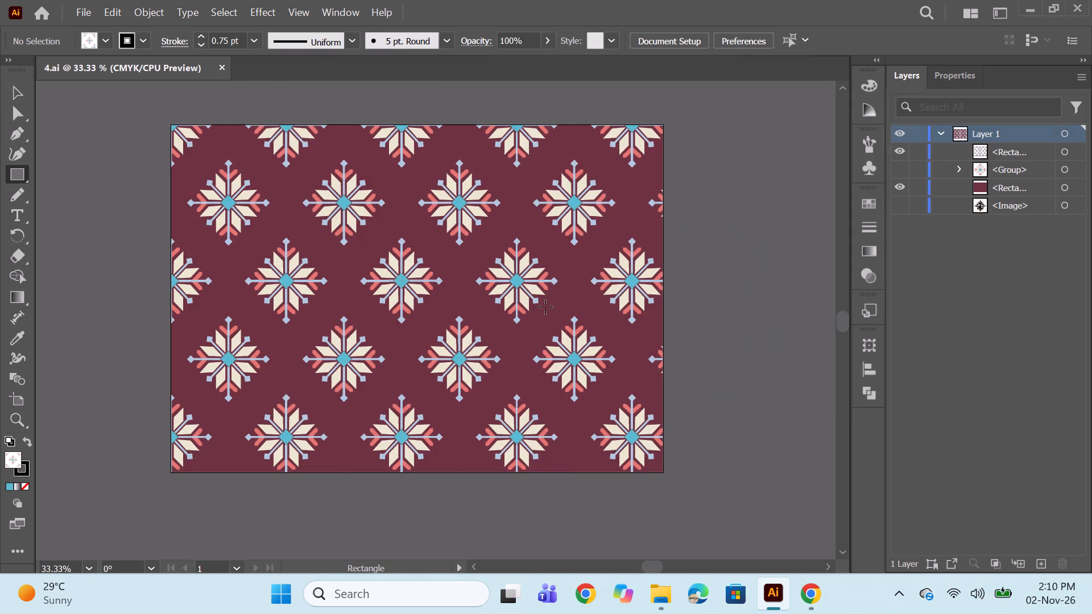
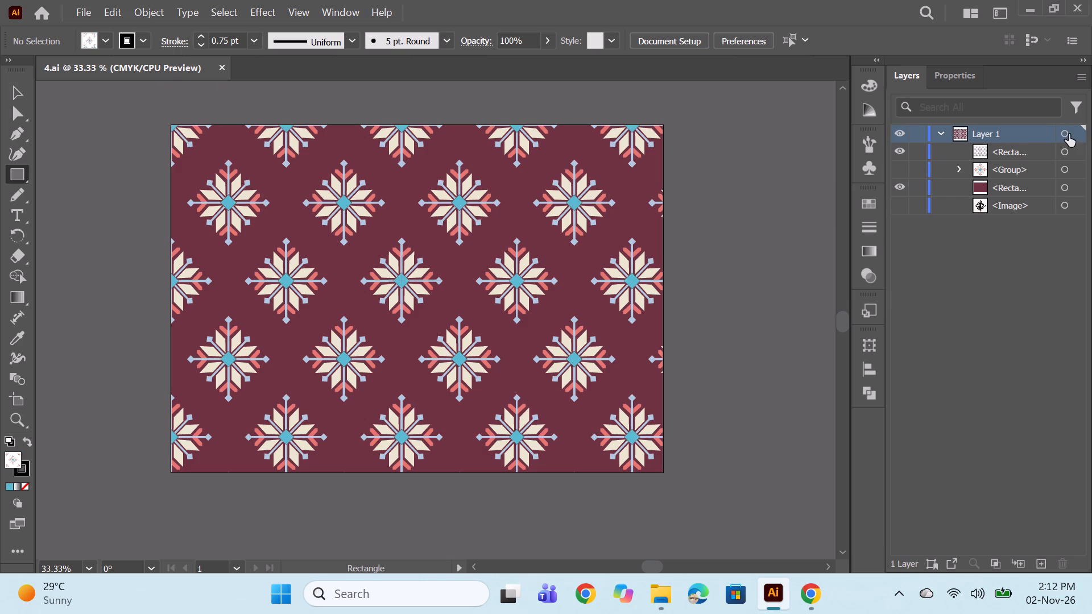
# Delete the pattern-filled rectangle from Layer 1 and show the hidden single-motif group again.
pyautogui.click(1067, 150)
pyautogui.press('BackSpace')
pyautogui.click(897, 150)
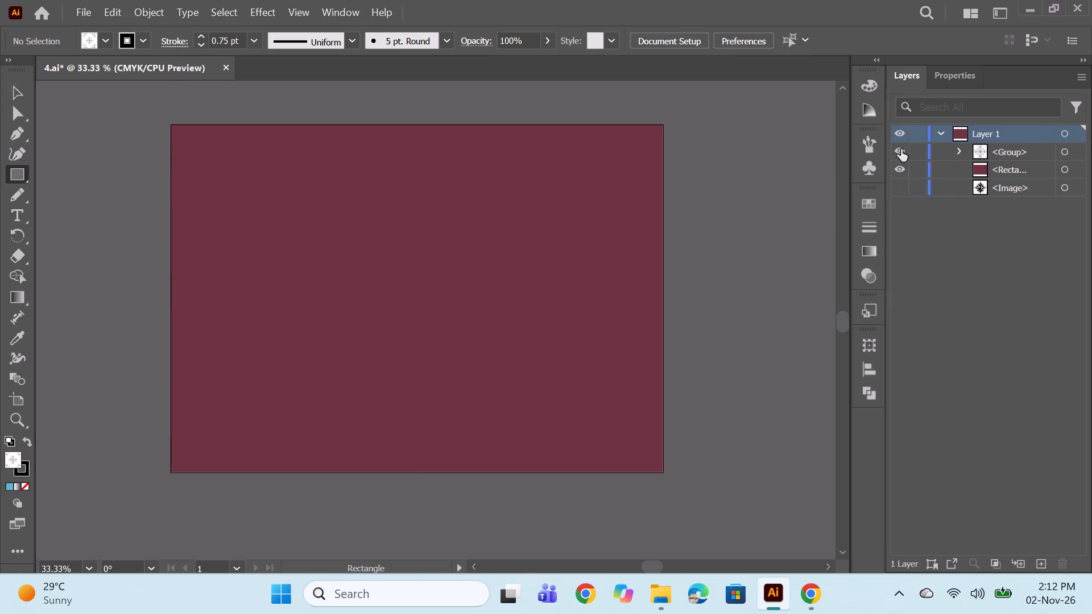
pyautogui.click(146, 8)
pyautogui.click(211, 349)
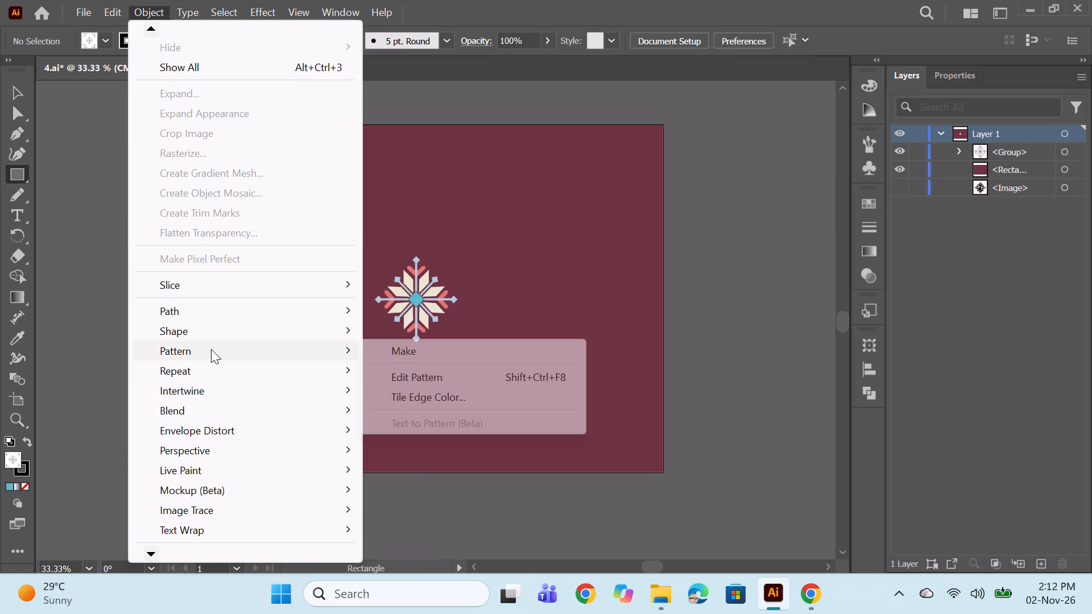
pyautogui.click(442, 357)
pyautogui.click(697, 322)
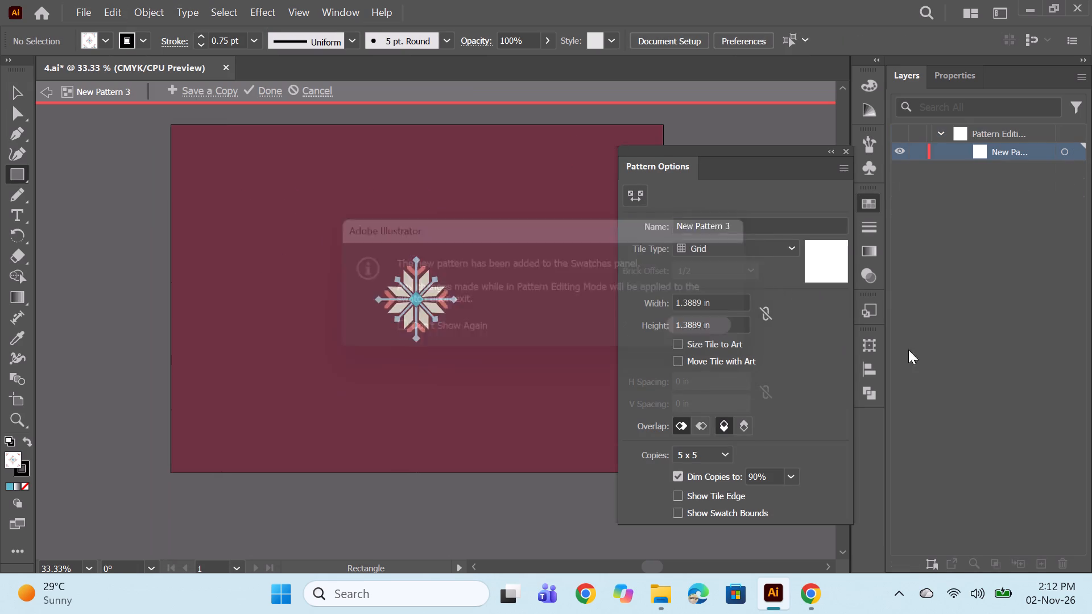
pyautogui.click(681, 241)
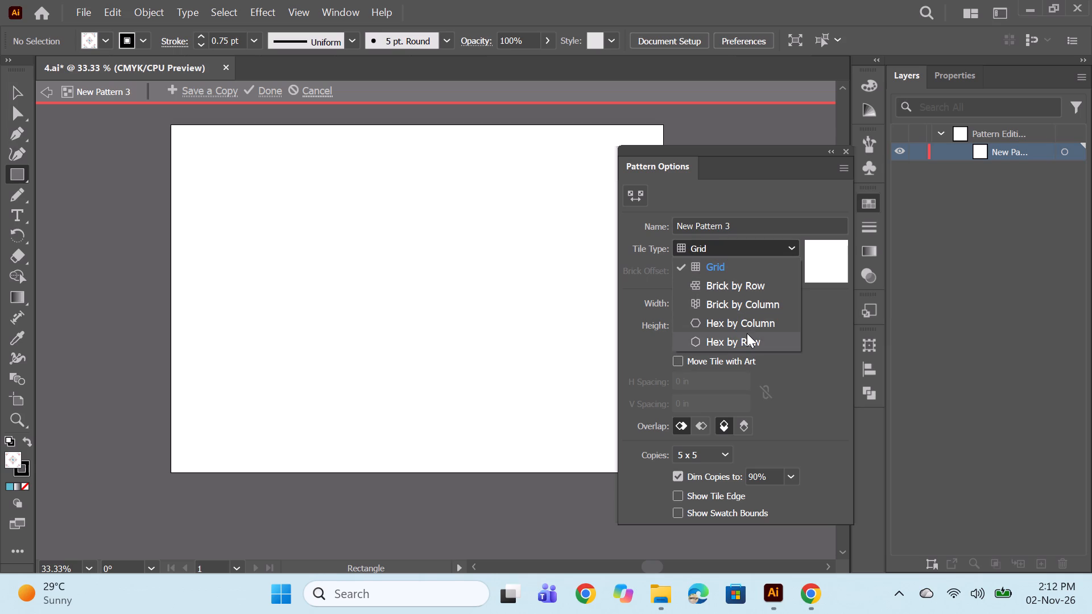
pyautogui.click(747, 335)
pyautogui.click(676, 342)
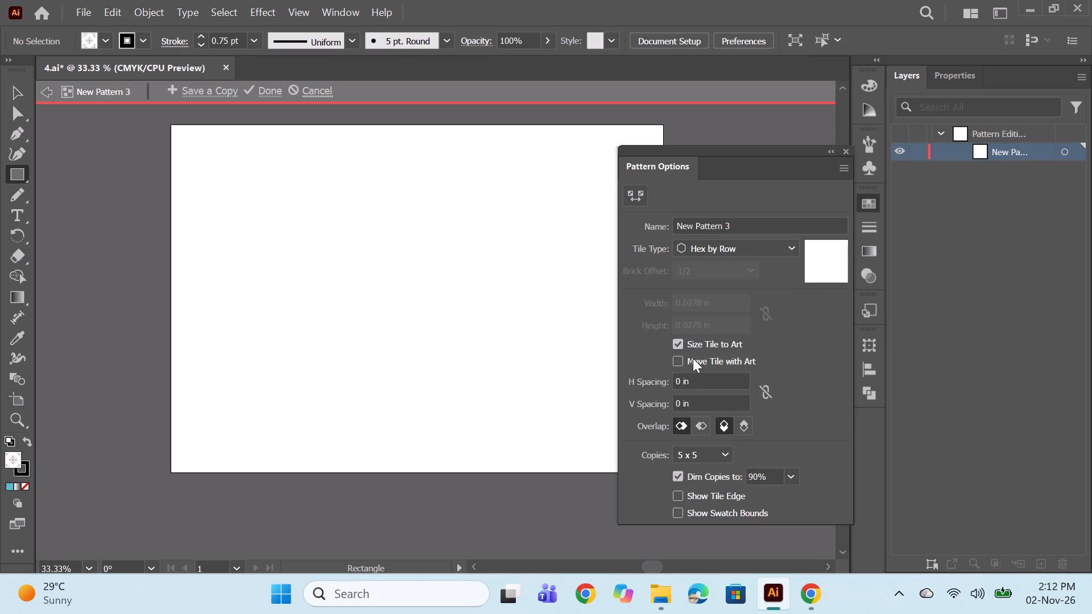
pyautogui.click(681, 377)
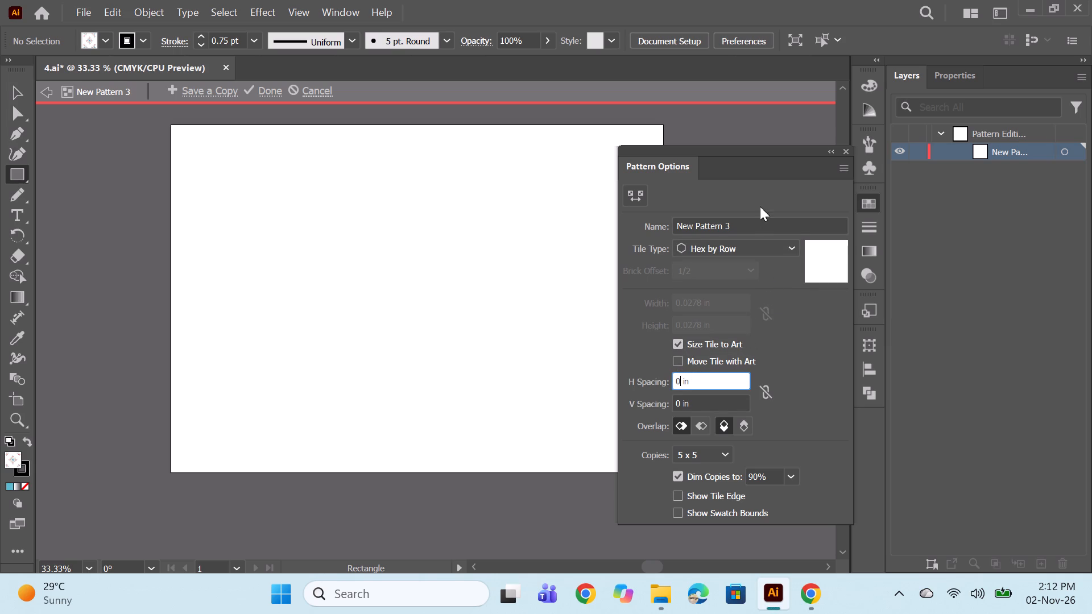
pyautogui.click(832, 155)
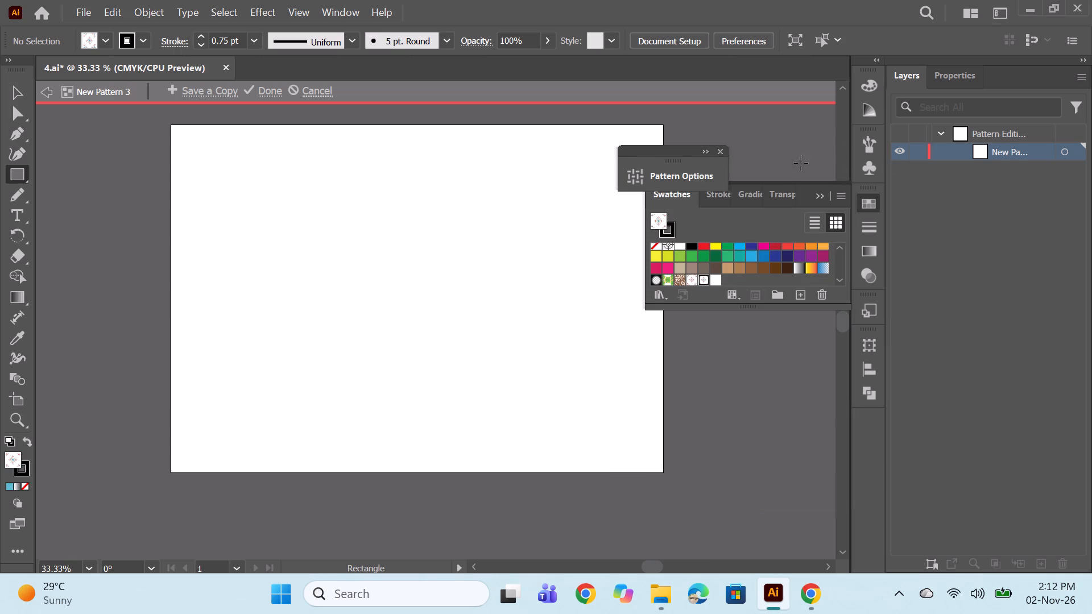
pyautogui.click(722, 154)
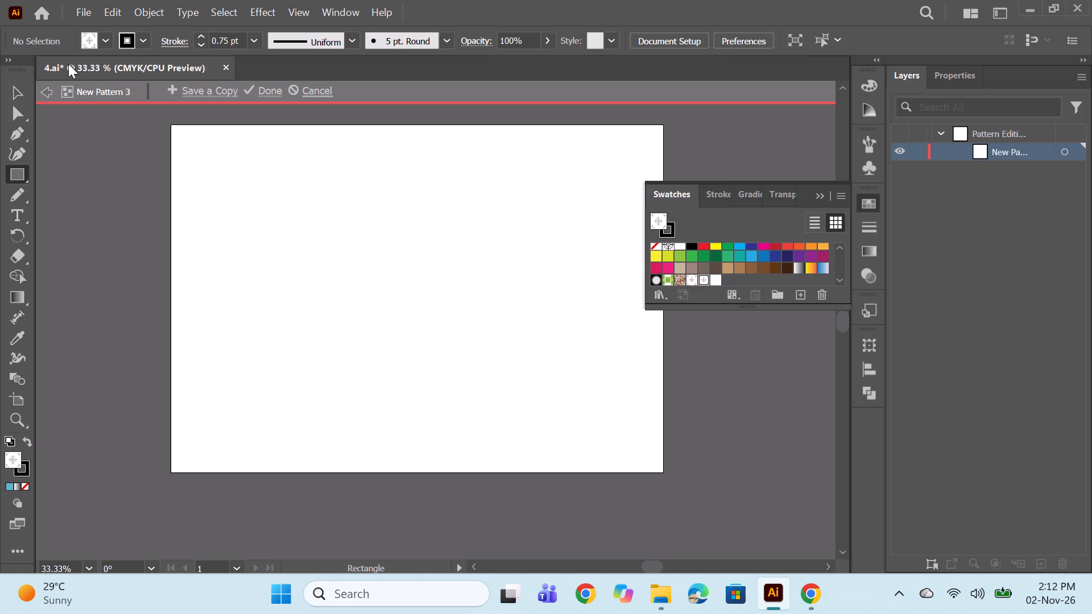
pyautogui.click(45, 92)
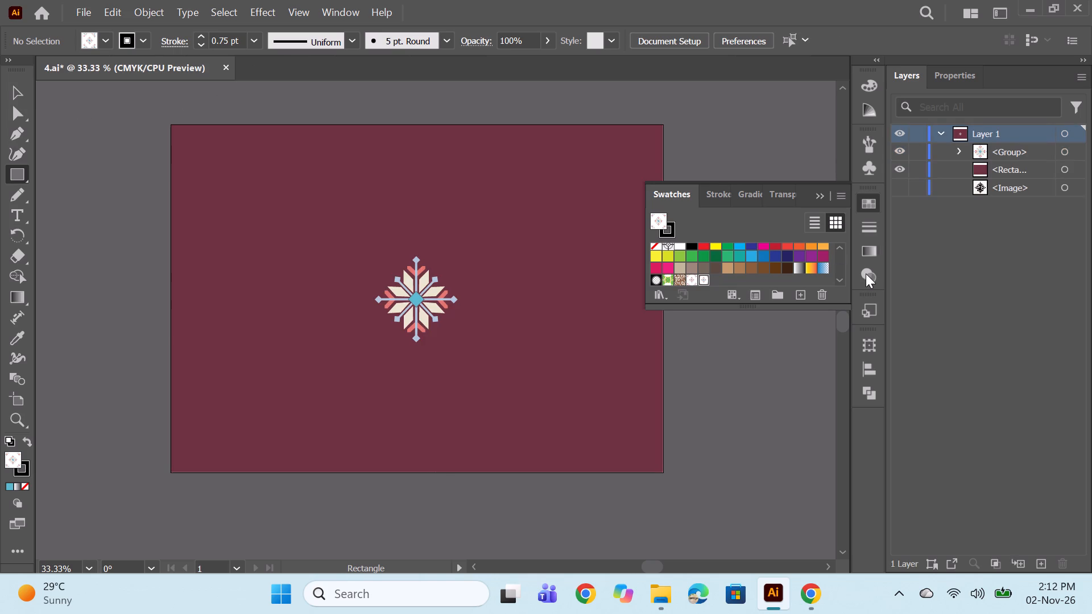
# Make a new pattern from the single-motif group, using the Hex by Row tile type with the tile sized to the art.
pyautogui.click(1063, 151)
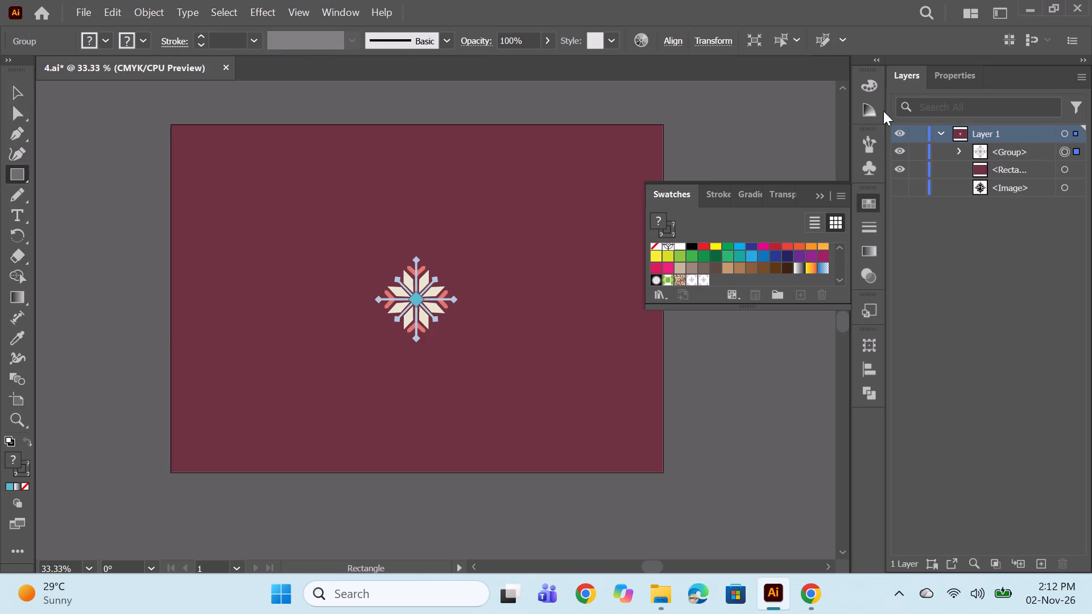
pyautogui.click(142, 6)
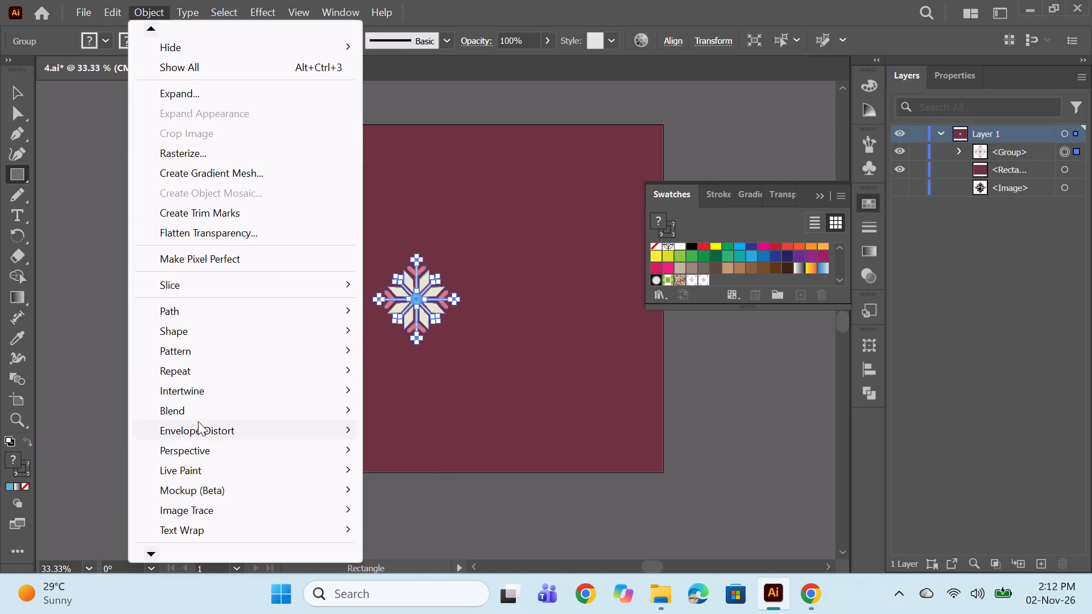
pyautogui.click(183, 349)
pyautogui.click(405, 350)
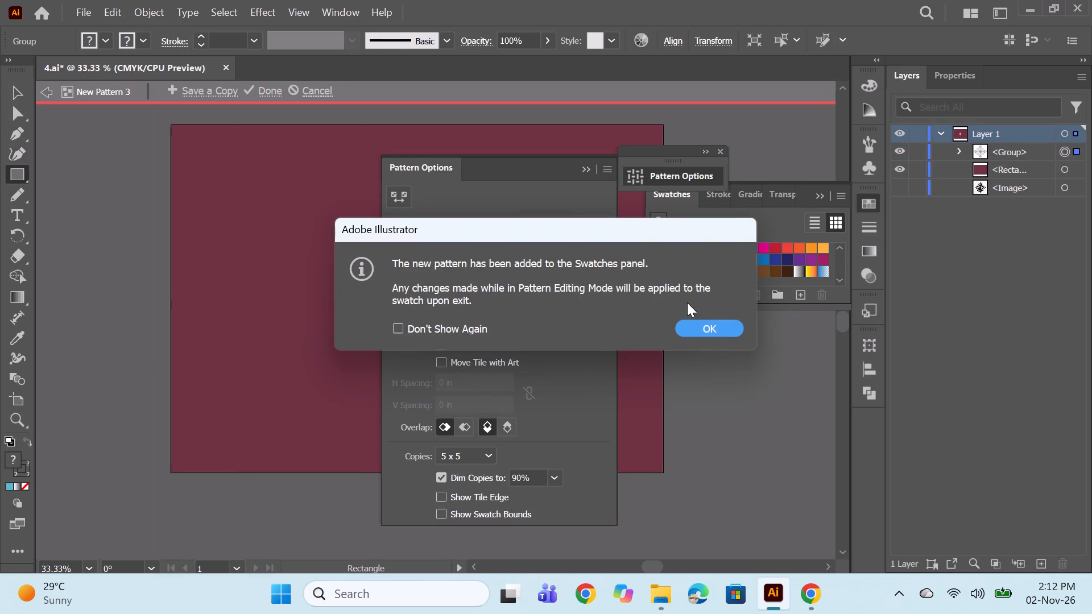
pyautogui.click(713, 323)
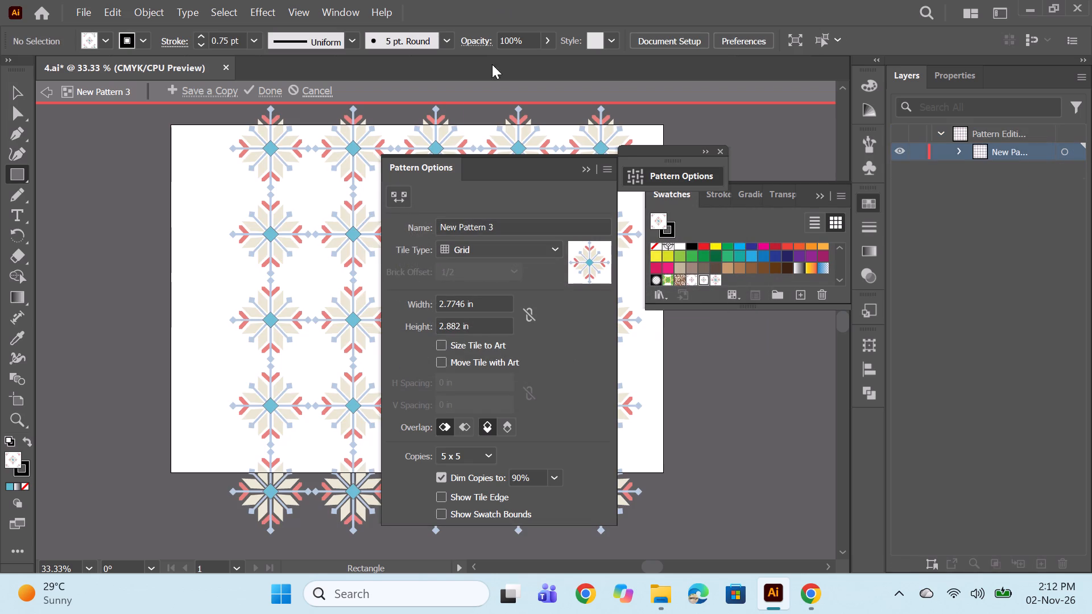
pyautogui.click(505, 243)
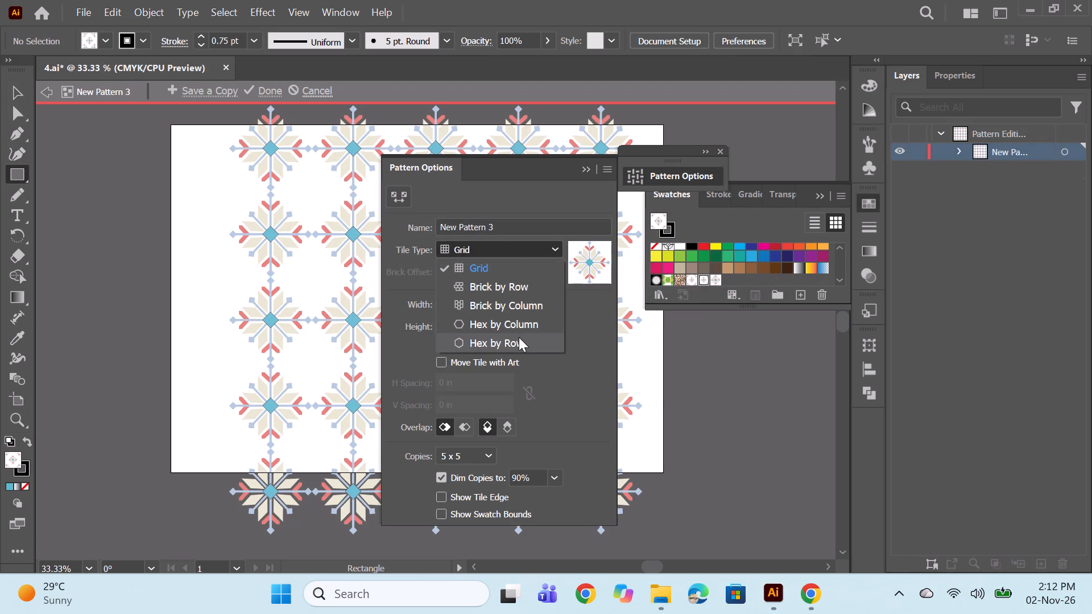
pyautogui.click(519, 337)
pyautogui.click(442, 345)
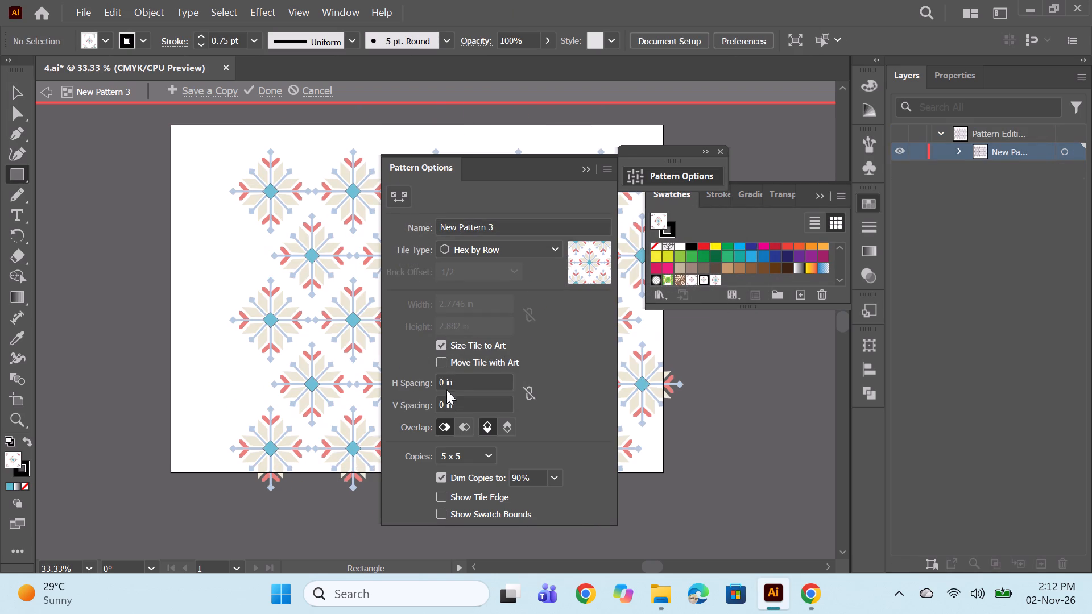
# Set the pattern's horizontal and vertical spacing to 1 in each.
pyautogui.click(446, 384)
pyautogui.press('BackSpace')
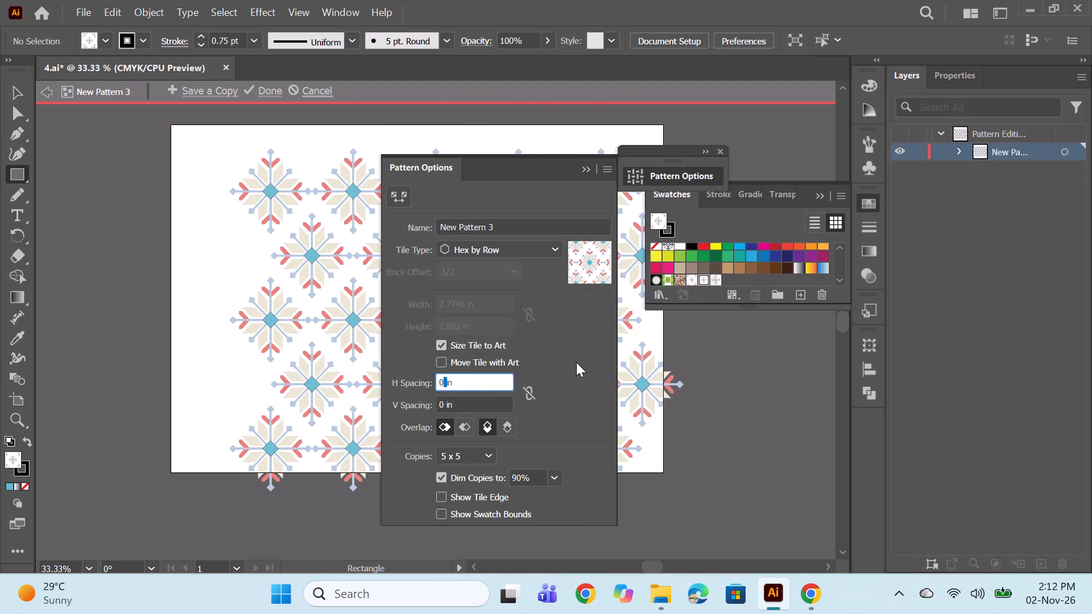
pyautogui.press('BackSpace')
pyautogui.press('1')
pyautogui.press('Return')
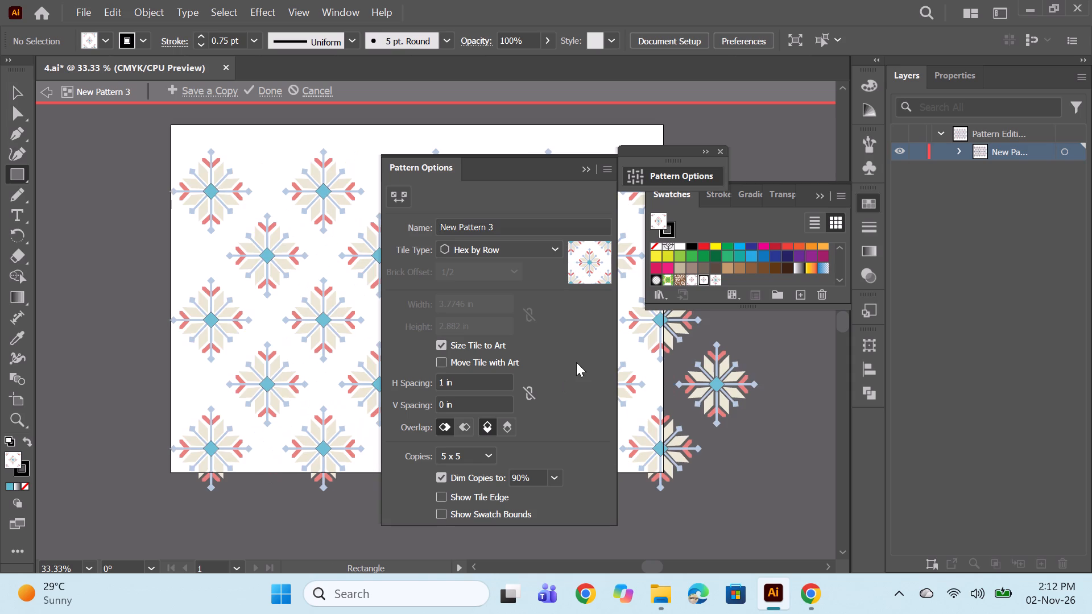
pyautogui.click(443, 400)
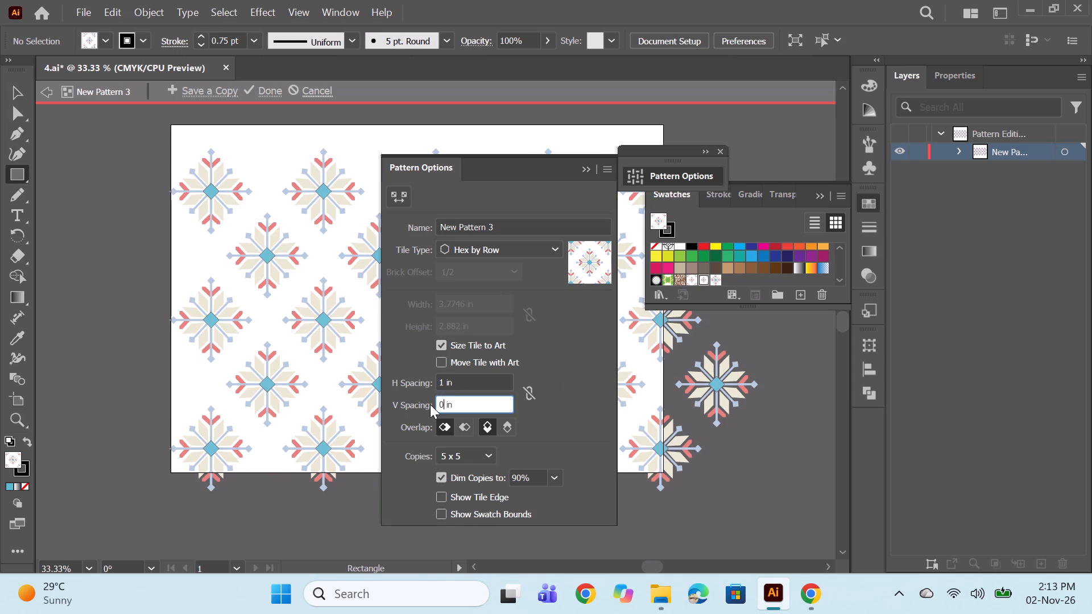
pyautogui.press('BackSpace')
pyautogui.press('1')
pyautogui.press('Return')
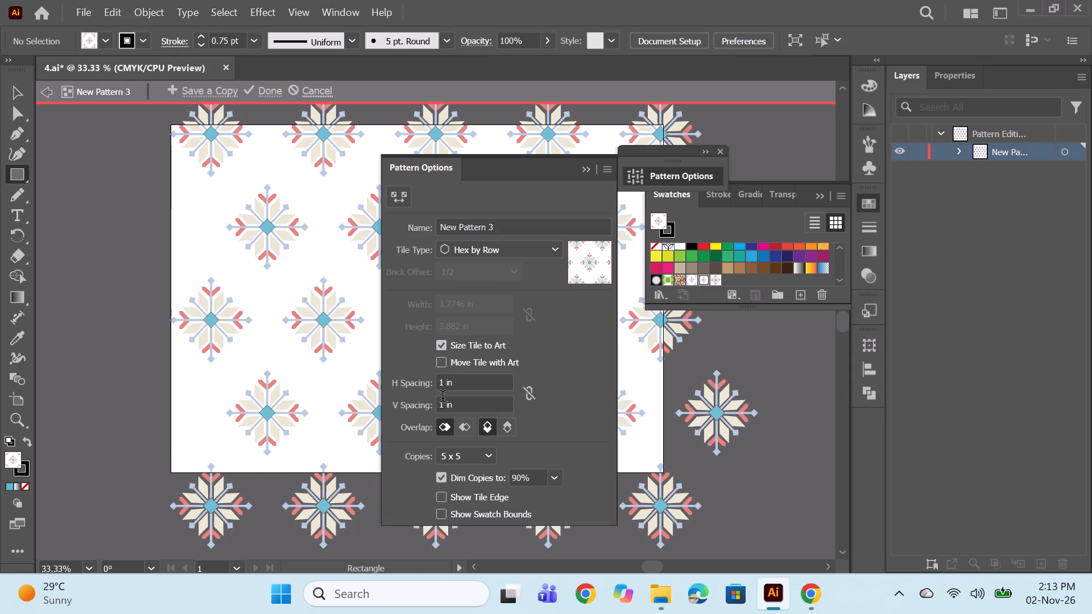
# Set the pattern's horizontal and vertical spacing to 0.6 in each and finish editing the pattern.
pyautogui.click(445, 386)
pyautogui.press('BackSpace')
pyautogui.write('0.')
pyautogui.press('6')
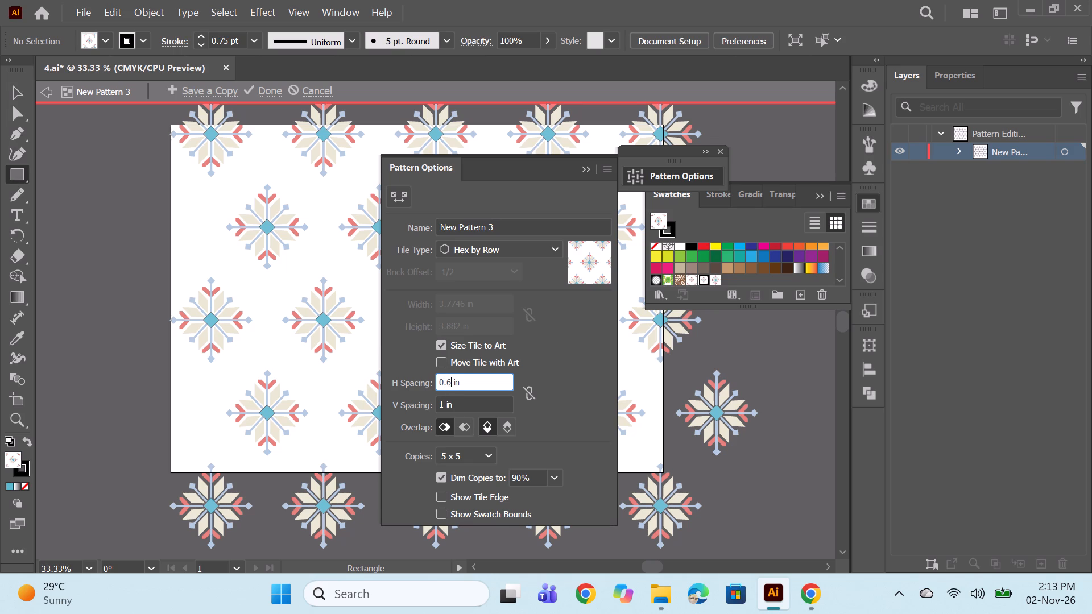
pyautogui.press('Return')
pyautogui.click(443, 402)
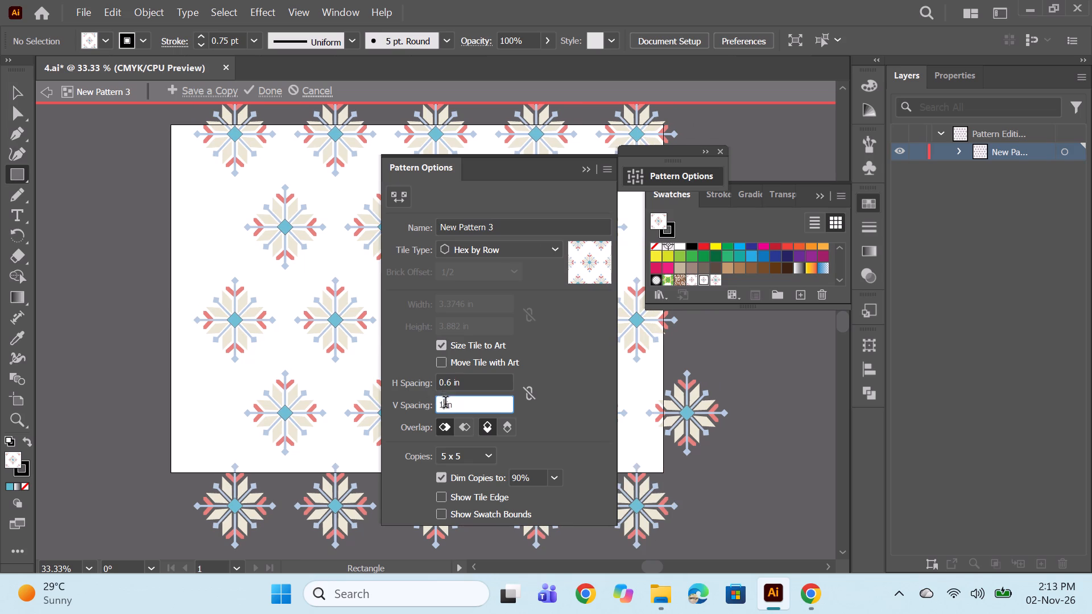
pyautogui.press('BackSpace')
pyautogui.write('0.6')
pyautogui.press('Return')
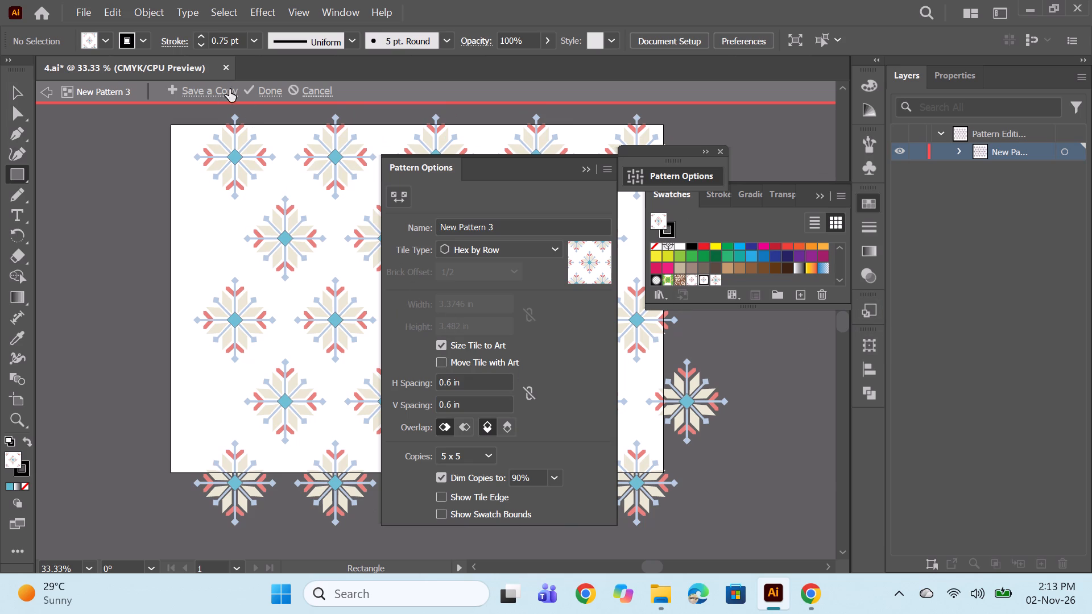
pyautogui.click(244, 93)
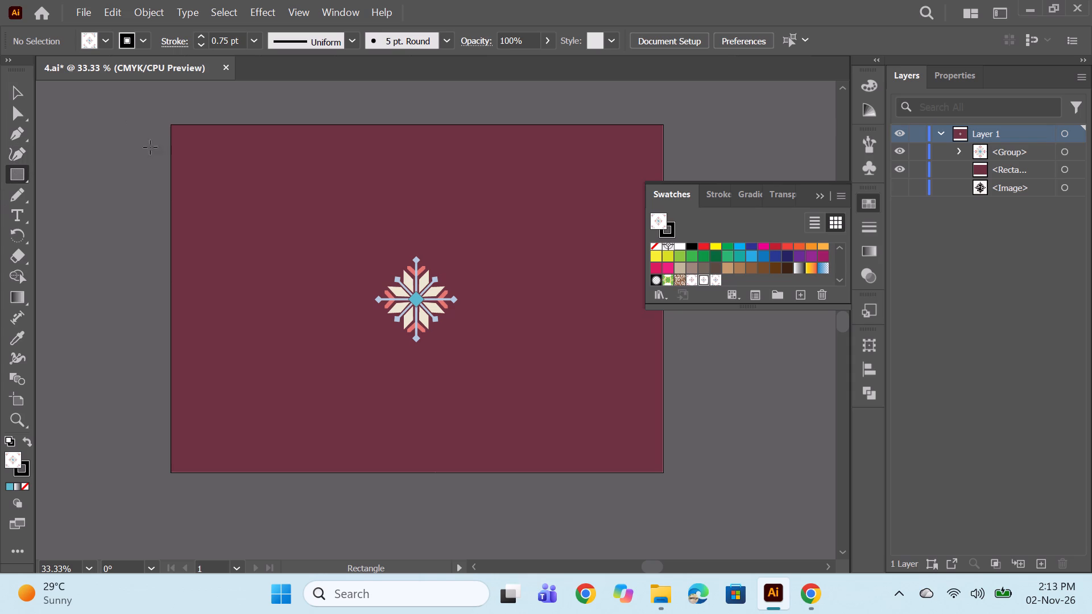
# Draw a pattern-filled rectangle of 16.54 by 11.69 in over the whole artboard and hide the single-motif group beneath it.
pyautogui.moveTo(169, 125); pyautogui.dragTo(592, 377)
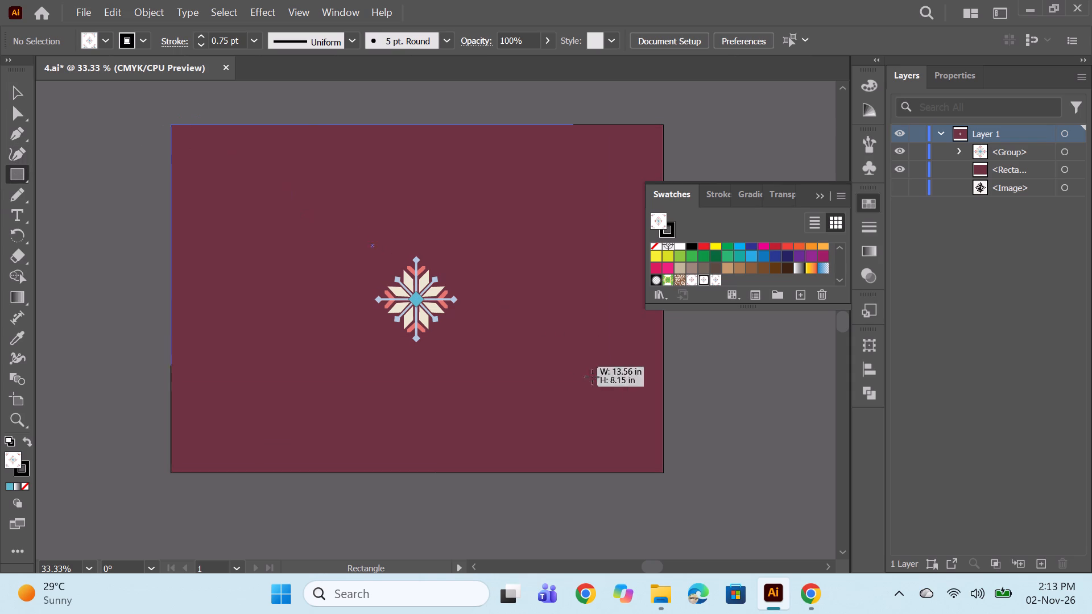
pyautogui.moveTo(592, 377); pyautogui.dragTo(662, 474)
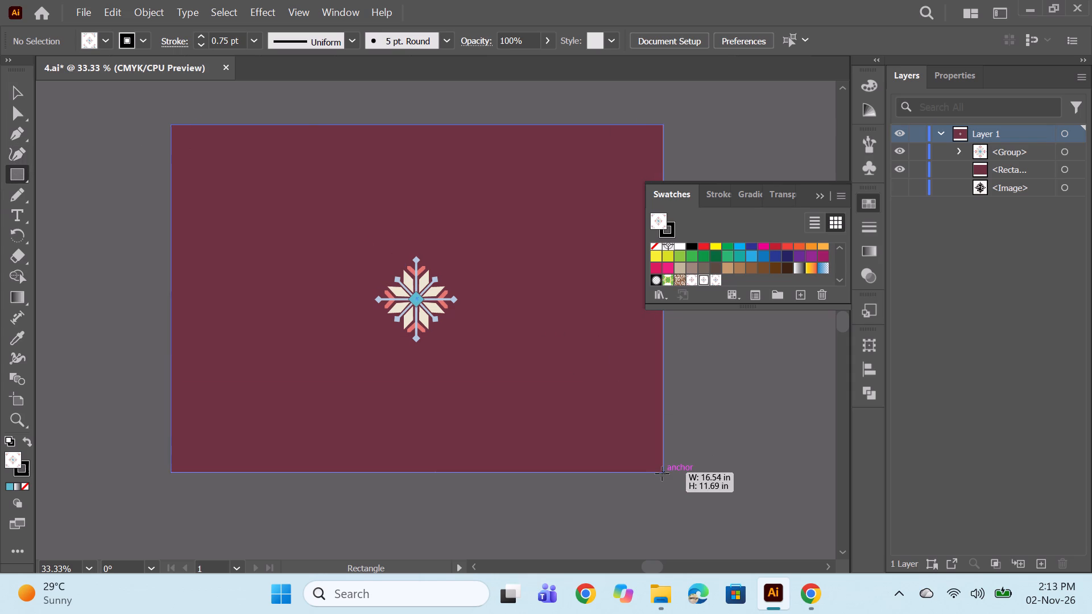
pyautogui.moveTo(662, 474); pyautogui.dragTo(663, 473)
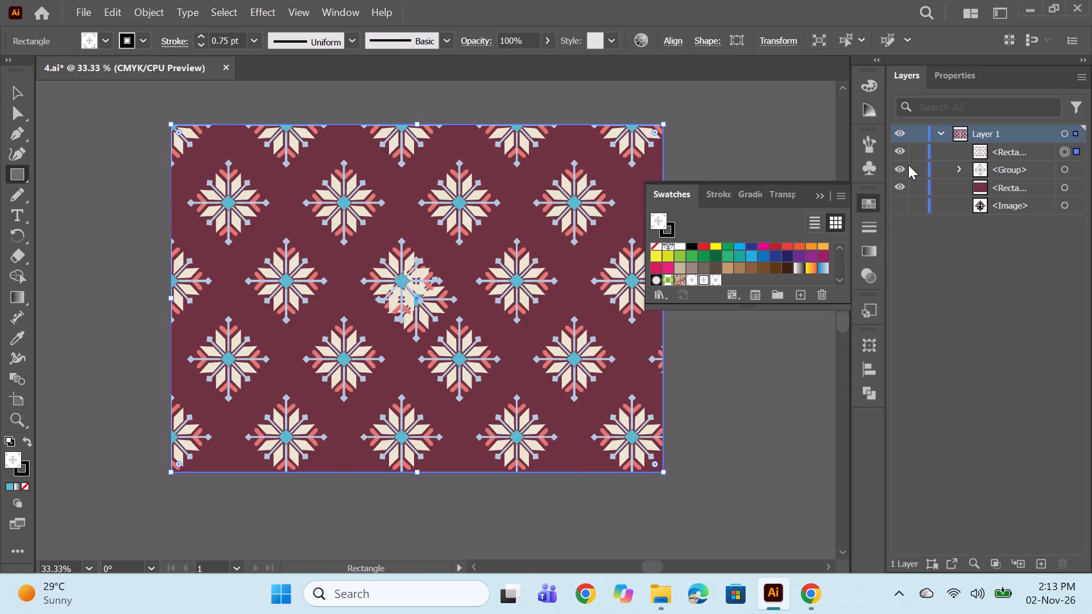
pyautogui.click(897, 169)
pyautogui.click(819, 196)
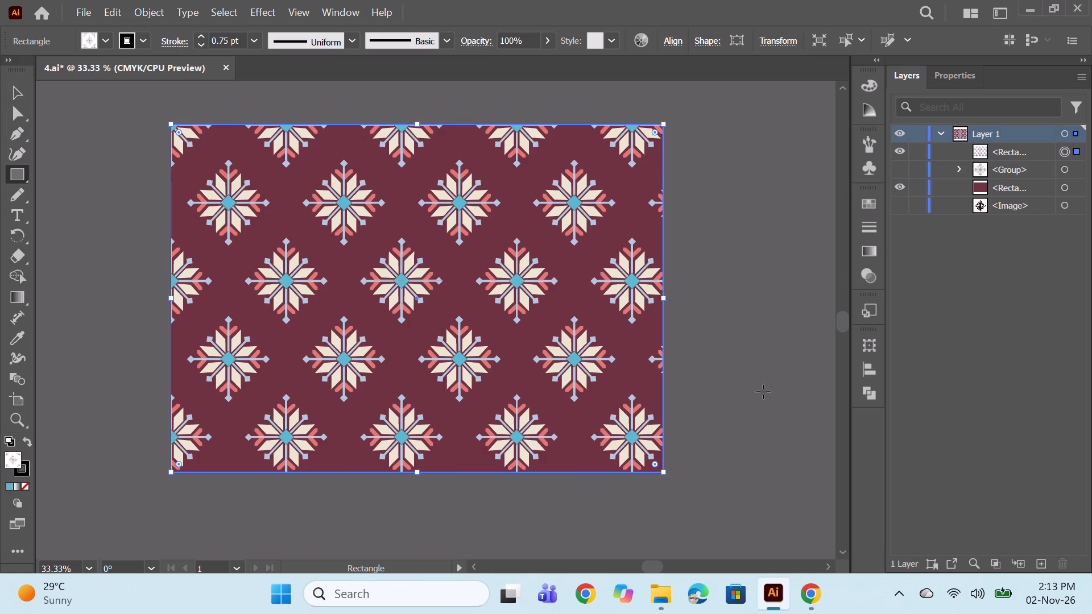
pyautogui.scroll(2, 589, 354)
pyautogui.keyDown('ctrl'); pyautogui.click(762, 363); pyautogui.keyUp('ctrl')
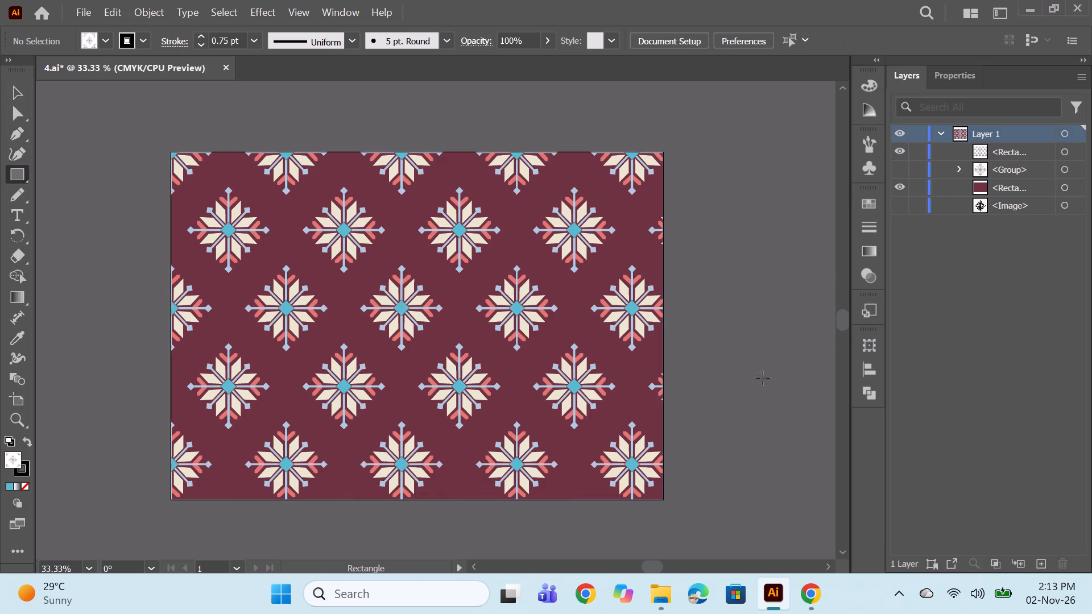
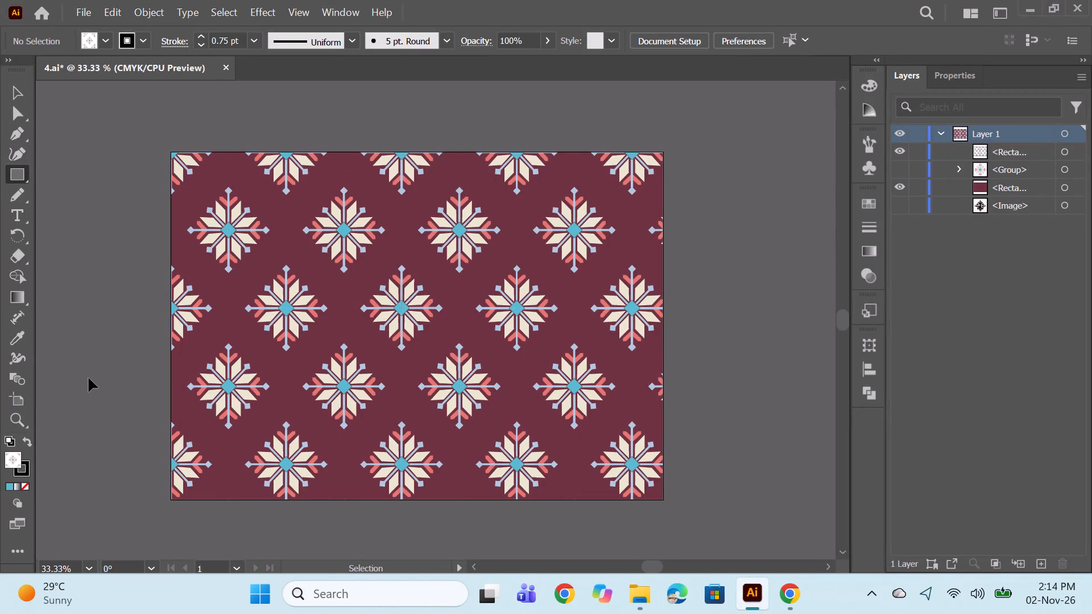
# Create a new A3 landscape document, 16.54 by 11.69 in.
pyautogui.hotkey('ctrl', 'n')
pyautogui.press('Return')
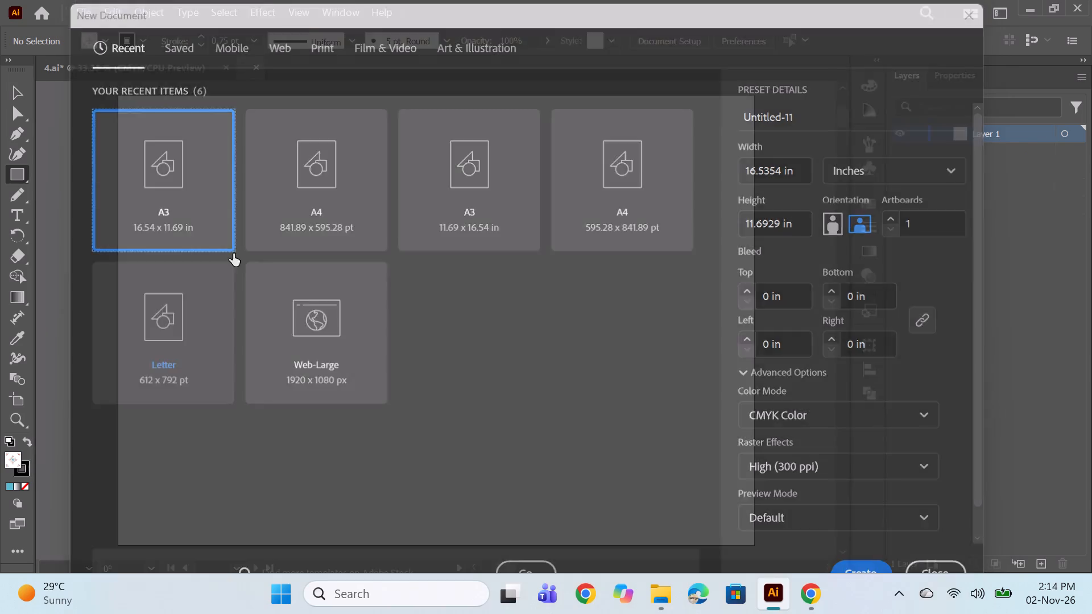
# Copy the hidden single-motif group from 4.ai into the new document and hide the original group again.
pyautogui.click(164, 60)
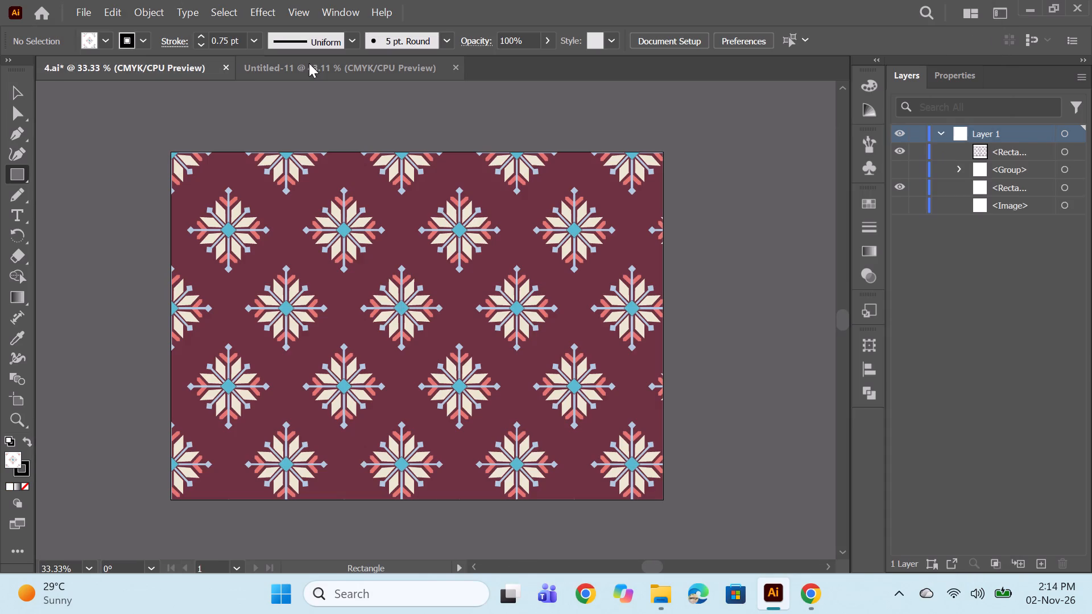
pyautogui.click(309, 63)
pyautogui.click(143, 57)
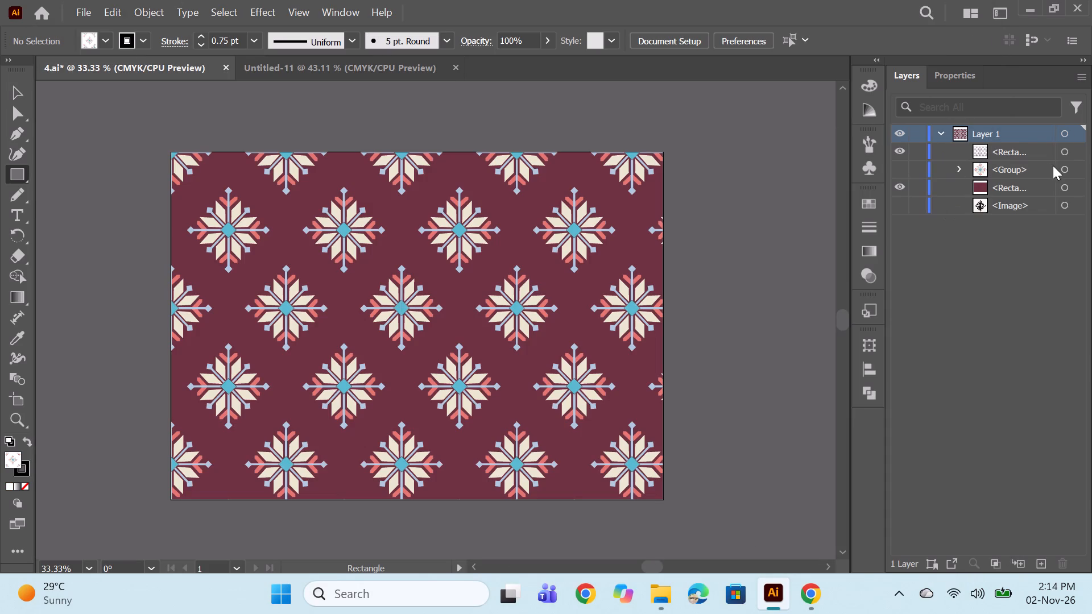
pyautogui.click(904, 167)
pyautogui.click(1066, 168)
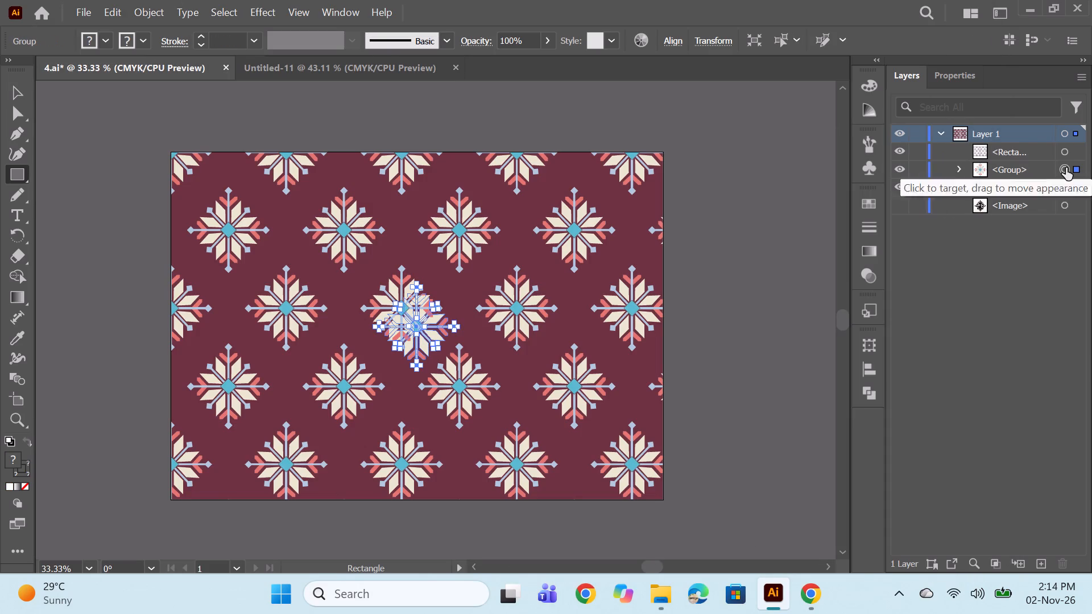
pyautogui.hotkey('ctrl', 'c')
pyautogui.click(900, 167)
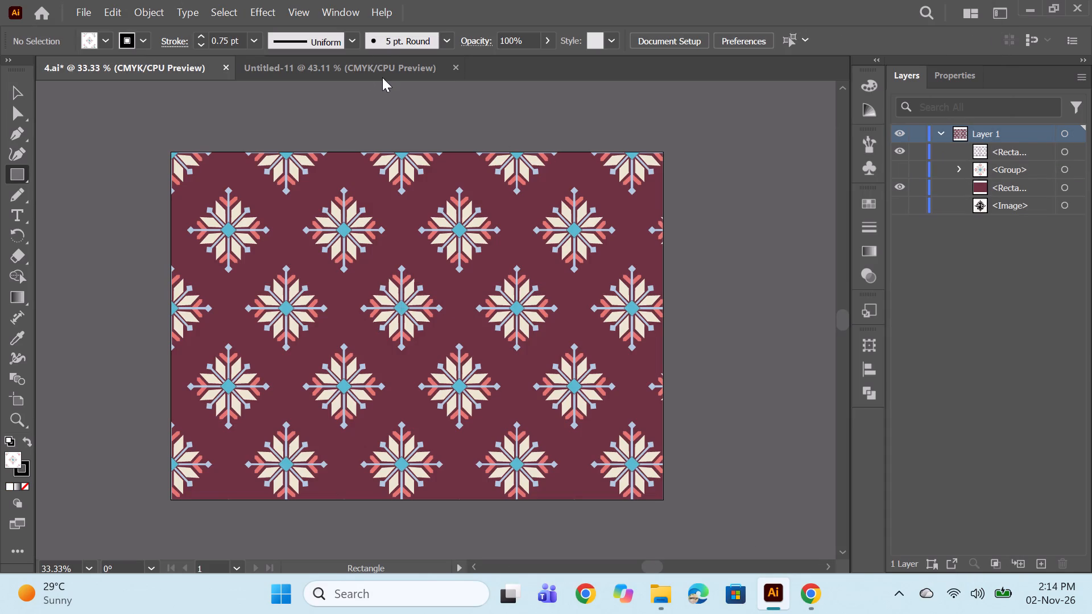
pyautogui.click(382, 70)
pyautogui.hotkey('ctrl', 'v')
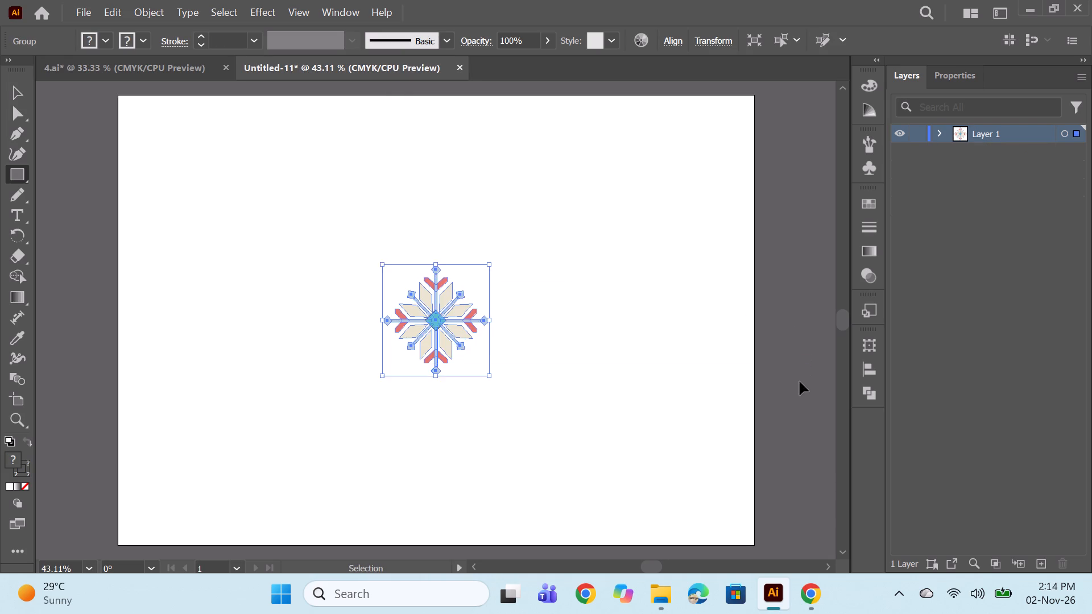
pyautogui.keyDown('ctrl'); pyautogui.click(800, 381); pyautogui.keyUp('ctrl')
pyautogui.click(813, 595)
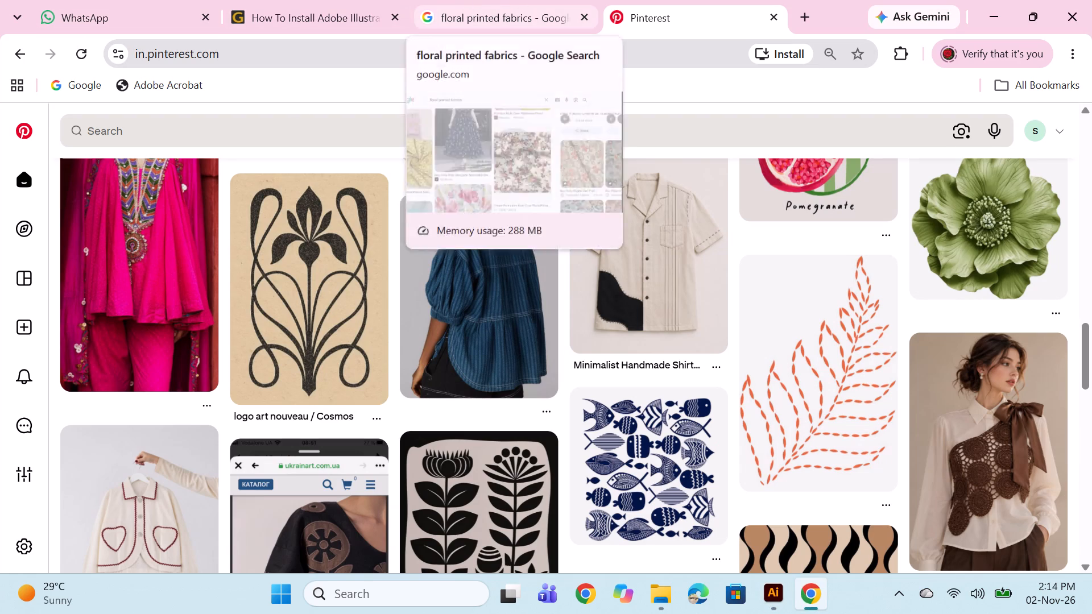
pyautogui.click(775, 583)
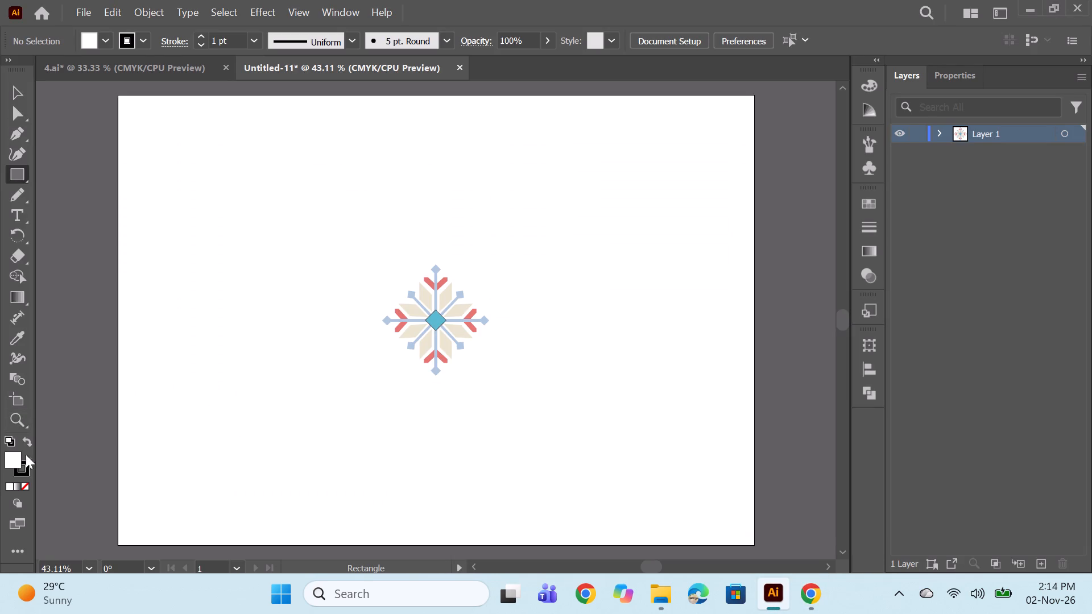
# Draw a rectangle covering the whole artboard of the new document.
pyautogui.moveTo(117, 94); pyautogui.dragTo(145, 152)
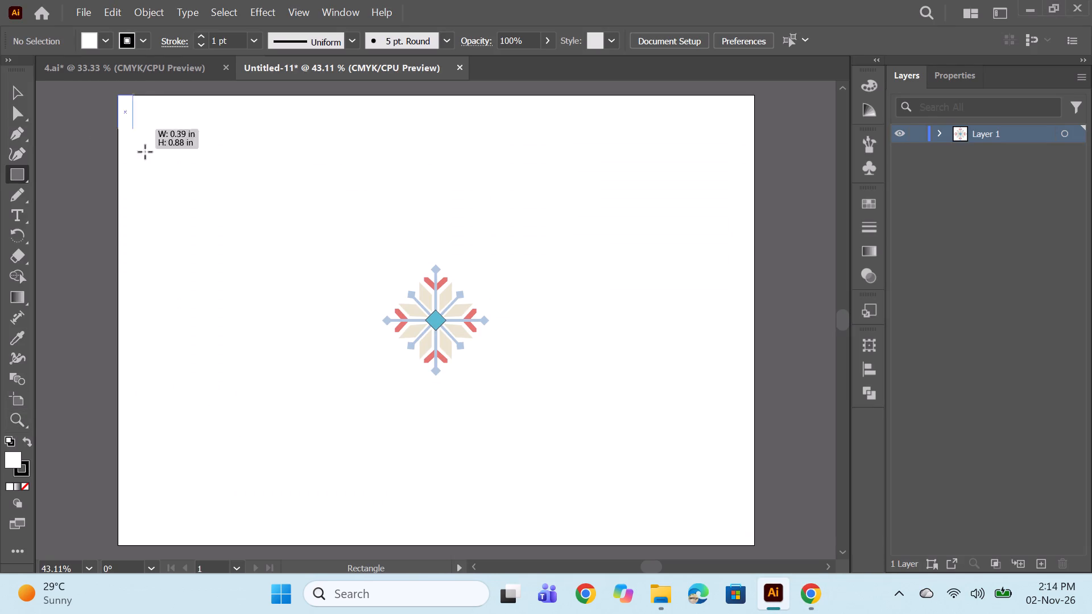
pyautogui.moveTo(145, 152); pyautogui.dragTo(756, 547)
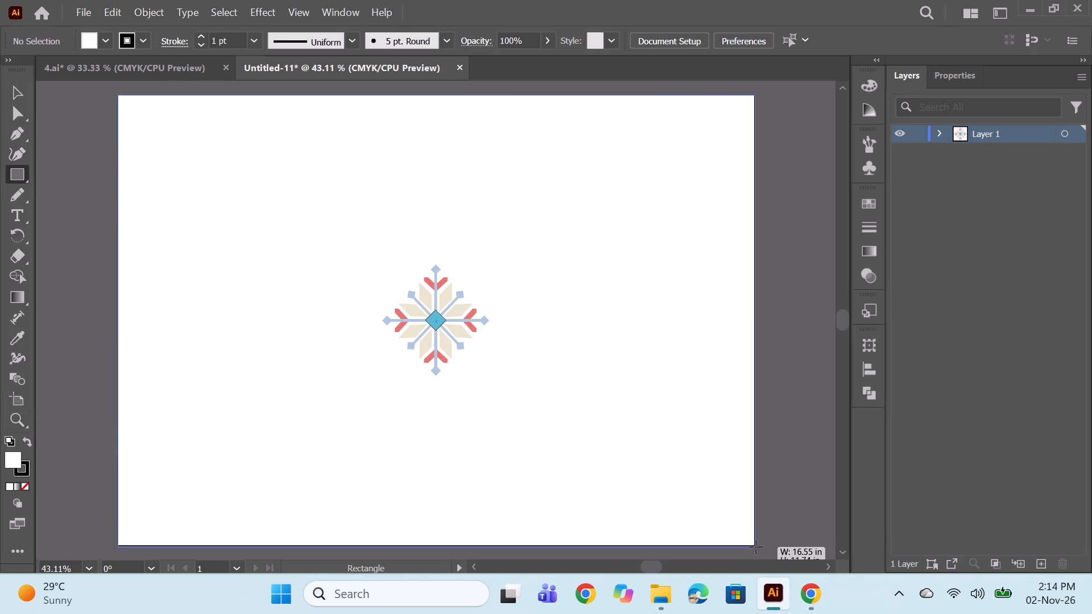
pyautogui.moveTo(756, 547); pyautogui.dragTo(753, 545)
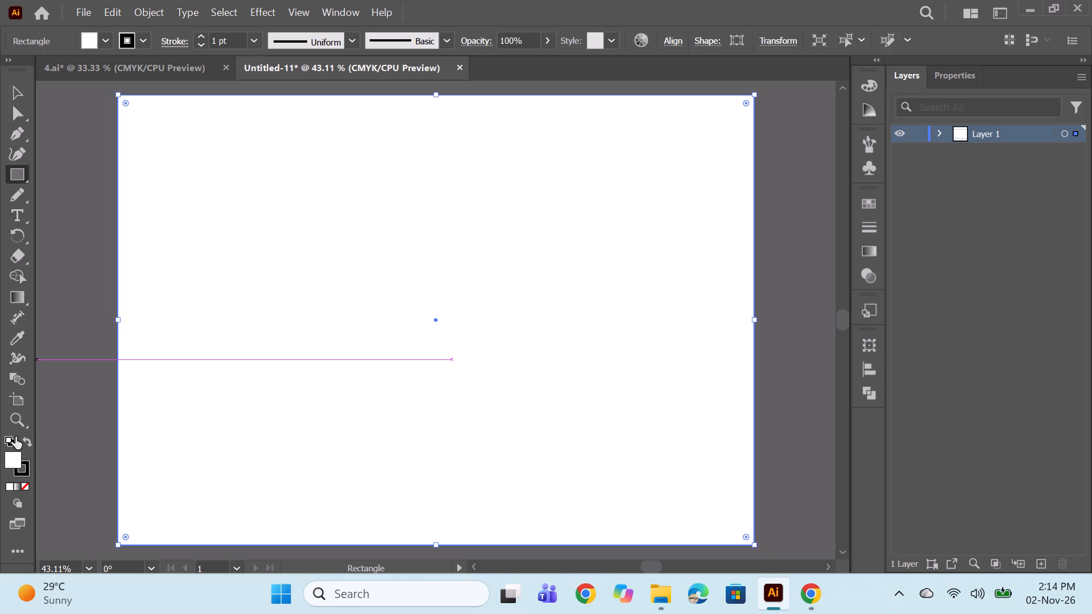
# Fill the artboard-sized rectangle with dark navy 0C164F.
pyautogui.doubleClick(14, 454)
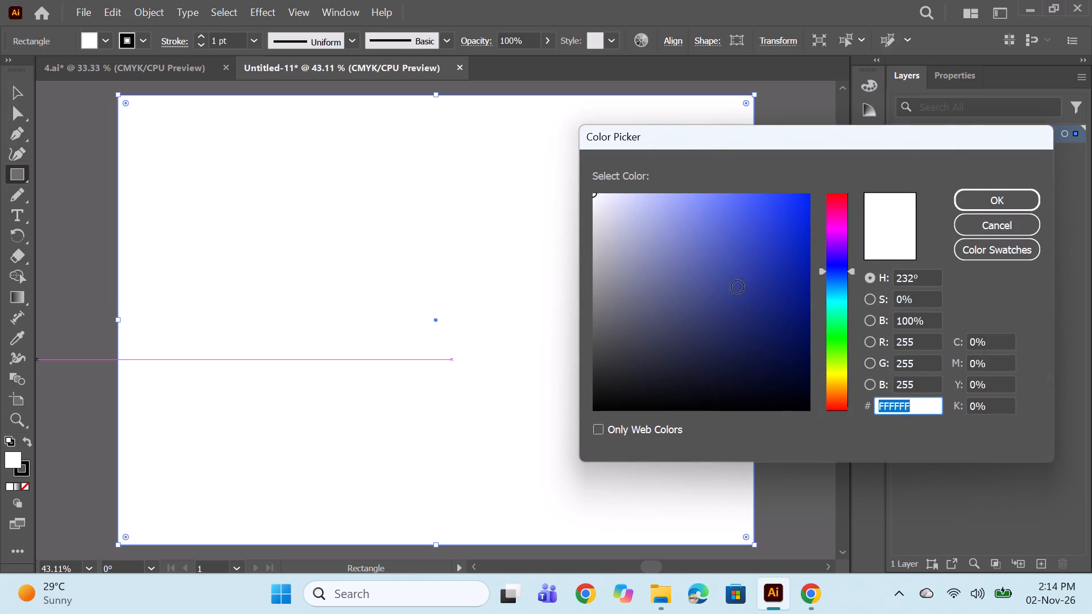
pyautogui.click(727, 321)
pyautogui.click(783, 336)
pyautogui.click(788, 330)
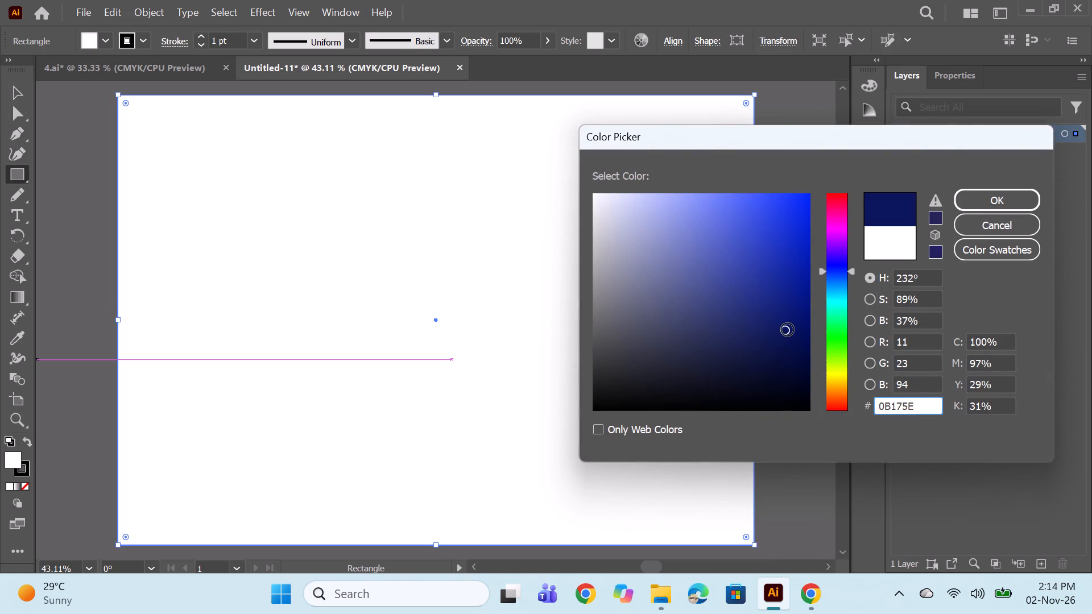
pyautogui.moveTo(759, 323); pyautogui.dragTo(766, 332)
pyautogui.click(781, 324)
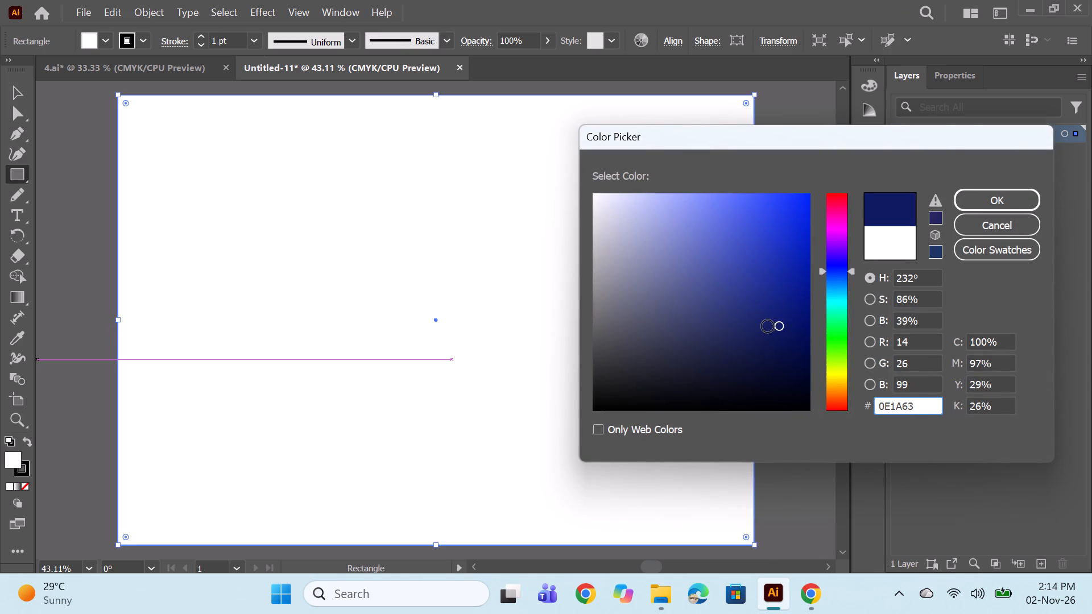
pyautogui.click(768, 326)
pyautogui.click(764, 332)
pyautogui.moveTo(776, 335); pyautogui.dragTo(778, 342)
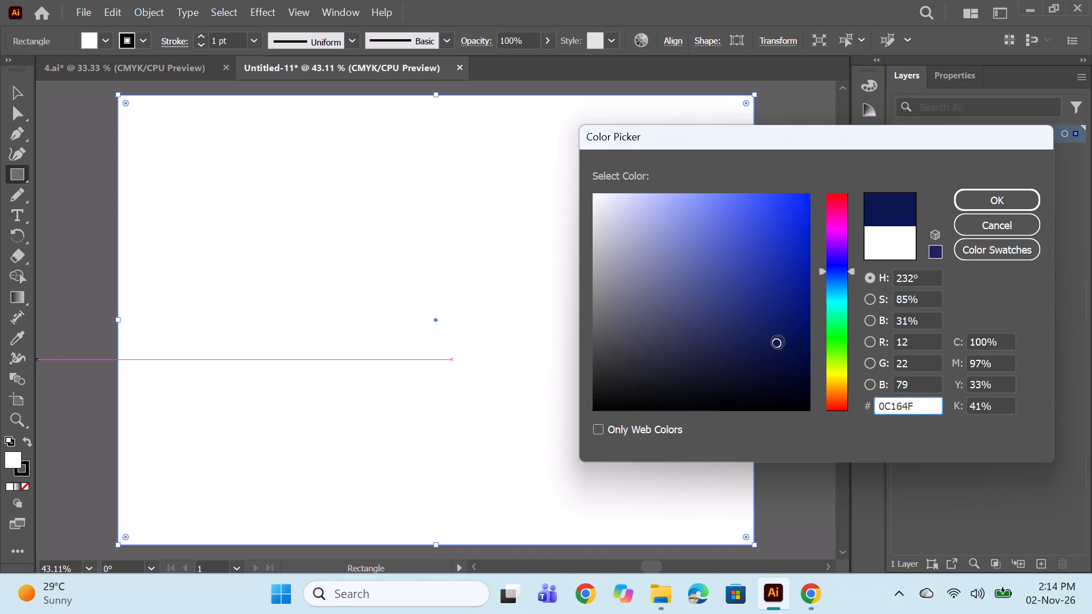
pyautogui.click(979, 201)
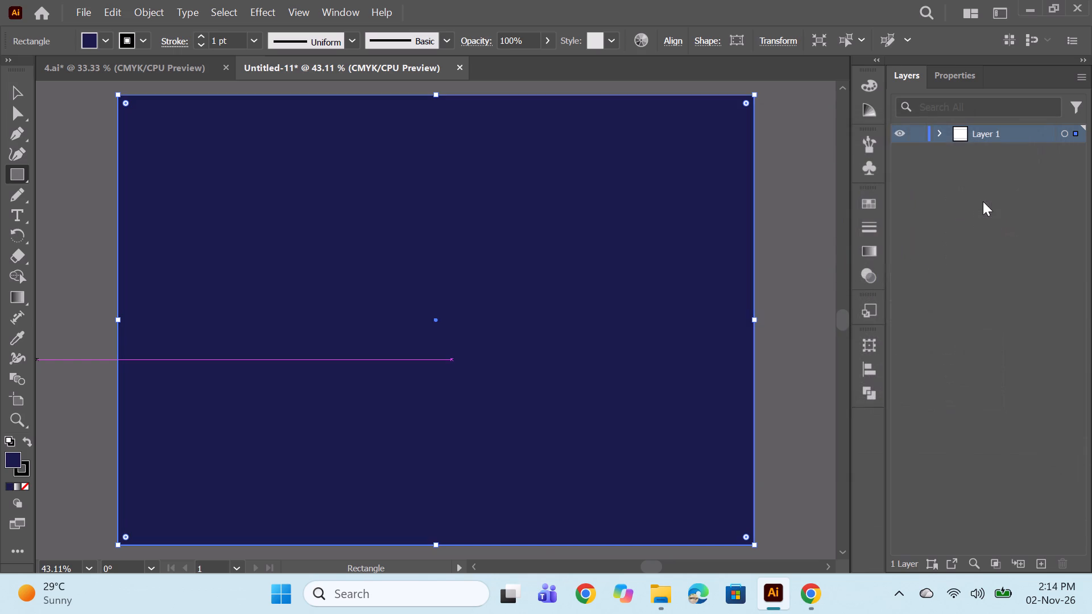
# Move the navy rectangle beneath the motif group in the layer order.
pyautogui.click(938, 133)
pyautogui.moveTo(989, 152); pyautogui.dragTo(995, 176)
# Change the fill of the motif's upper-left cream petal, the lowest path in the group, to peach, RGB 252, 182, 151.
pyautogui.click(961, 150)
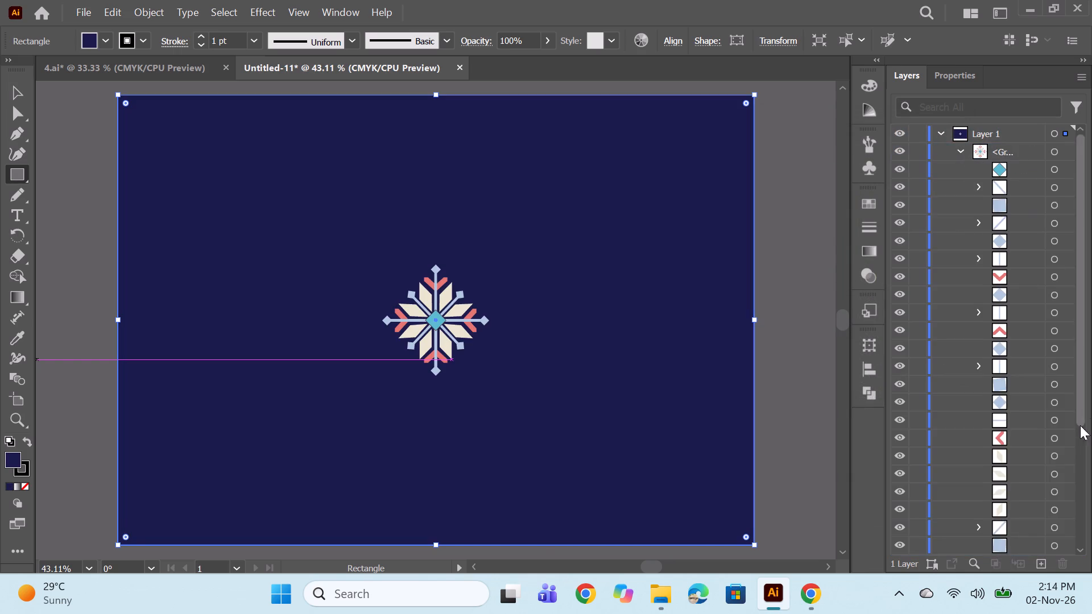
pyautogui.scroll(-6, 1056, 431)
pyautogui.click(1056, 532)
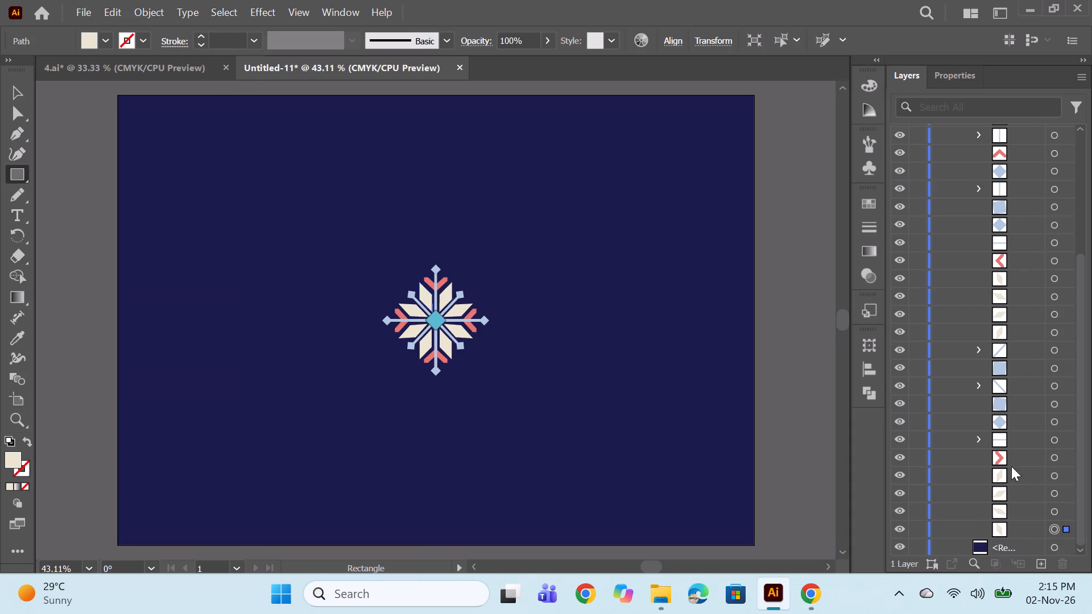
pyautogui.click(1054, 530)
pyautogui.doubleClick(14, 458)
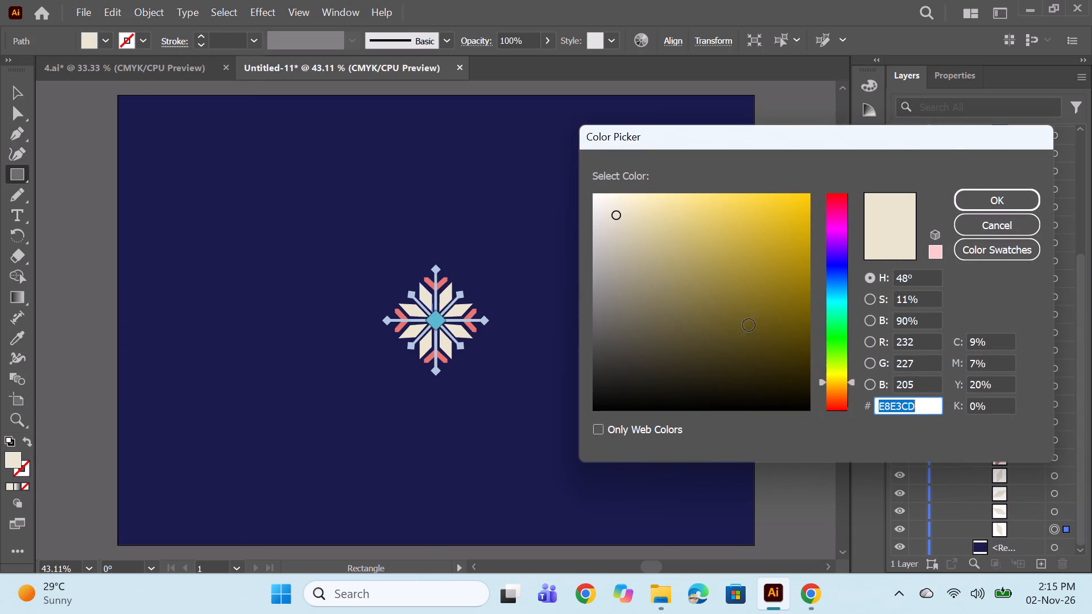
pyautogui.click(834, 391)
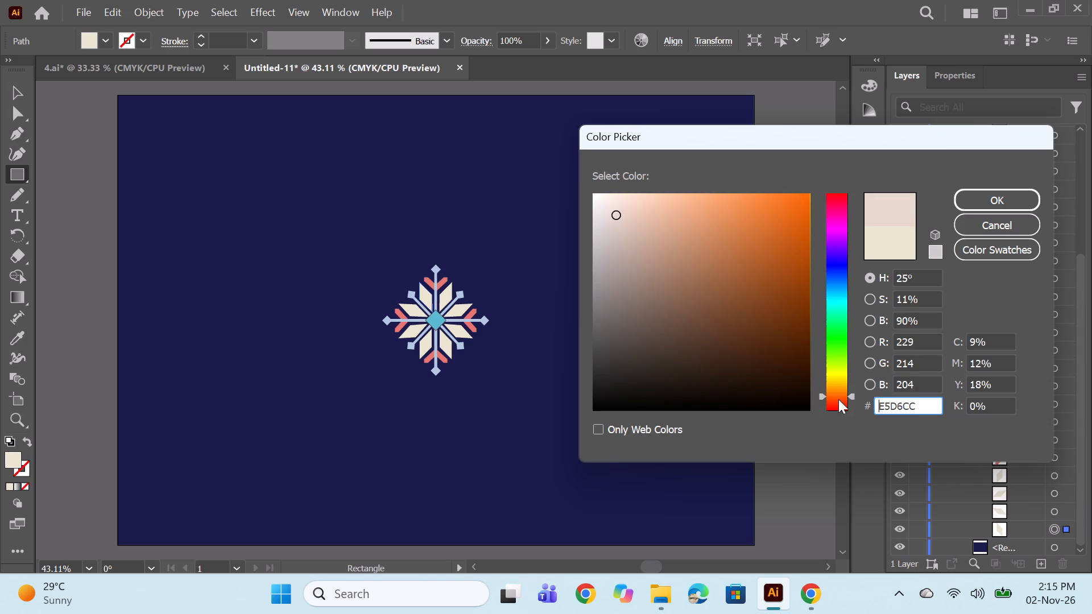
pyautogui.click(838, 399)
pyautogui.click(675, 198)
pyautogui.click(667, 196)
pyautogui.click(681, 194)
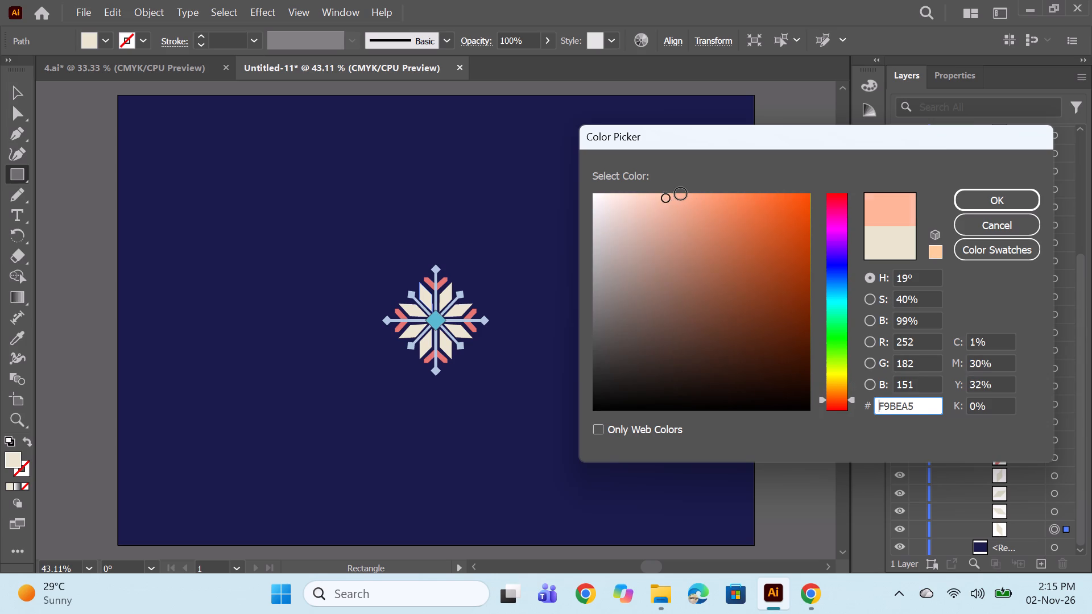
pyautogui.click(988, 204)
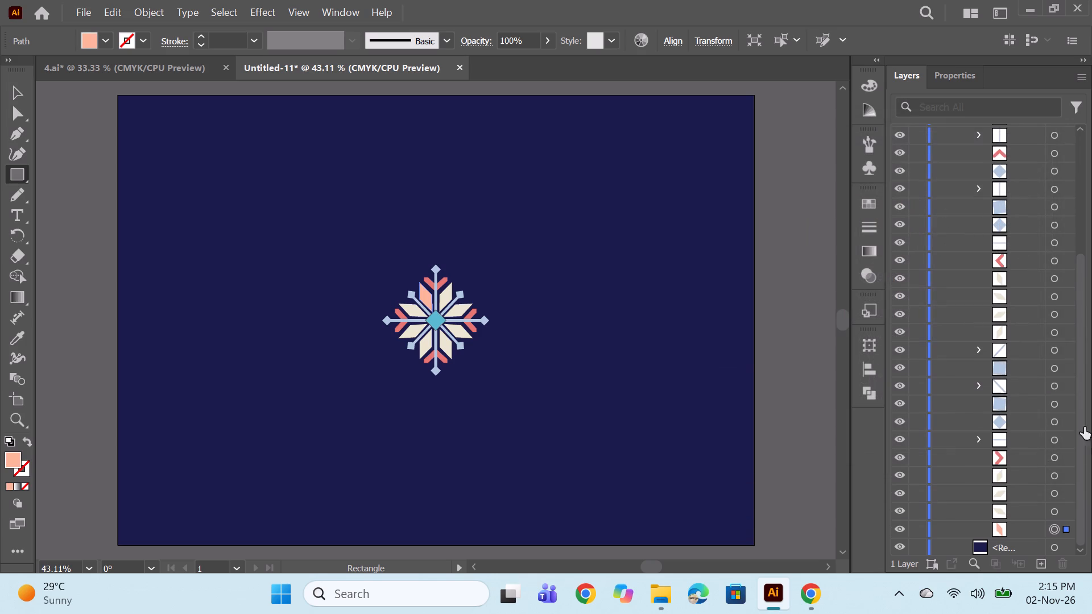
# Select the seven remaining cream petals and apply the peach petal's fill to them with the Eyedropper.
pyautogui.click(1051, 511)
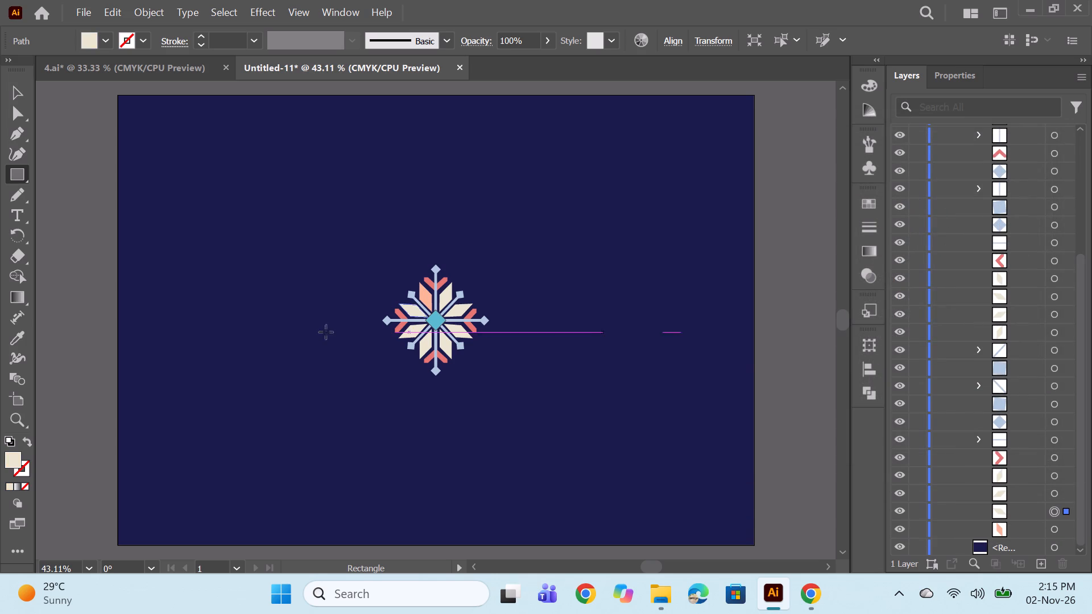
pyautogui.click(19, 331)
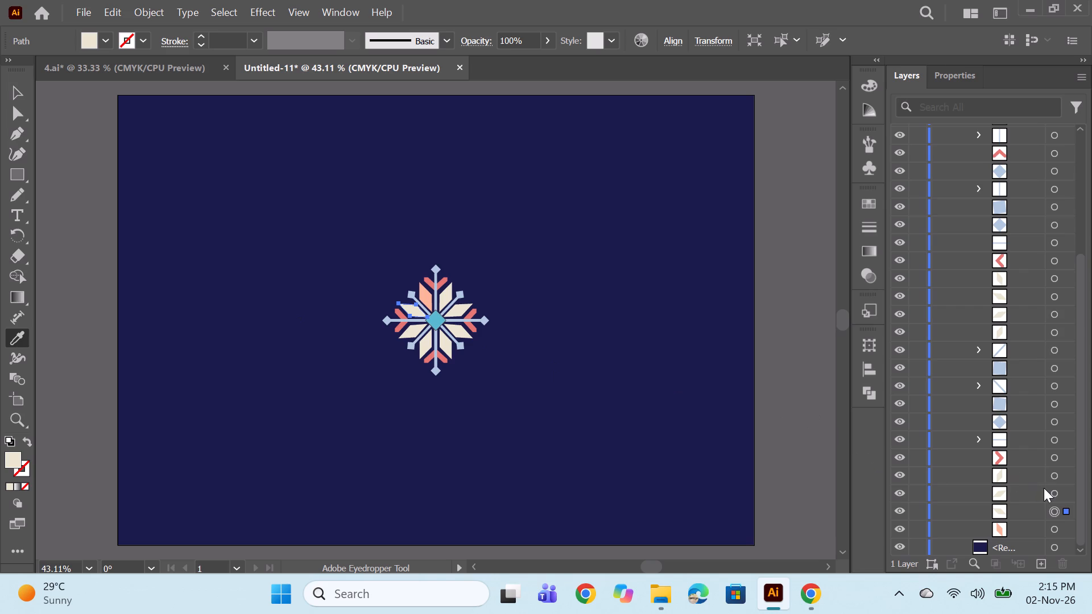
pyautogui.keyDown('ctrl'); pyautogui.click(1053, 490); pyautogui.keyUp('ctrl')
pyautogui.keyDown('ctrl'); pyautogui.click(1056, 478); pyautogui.keyUp('ctrl')
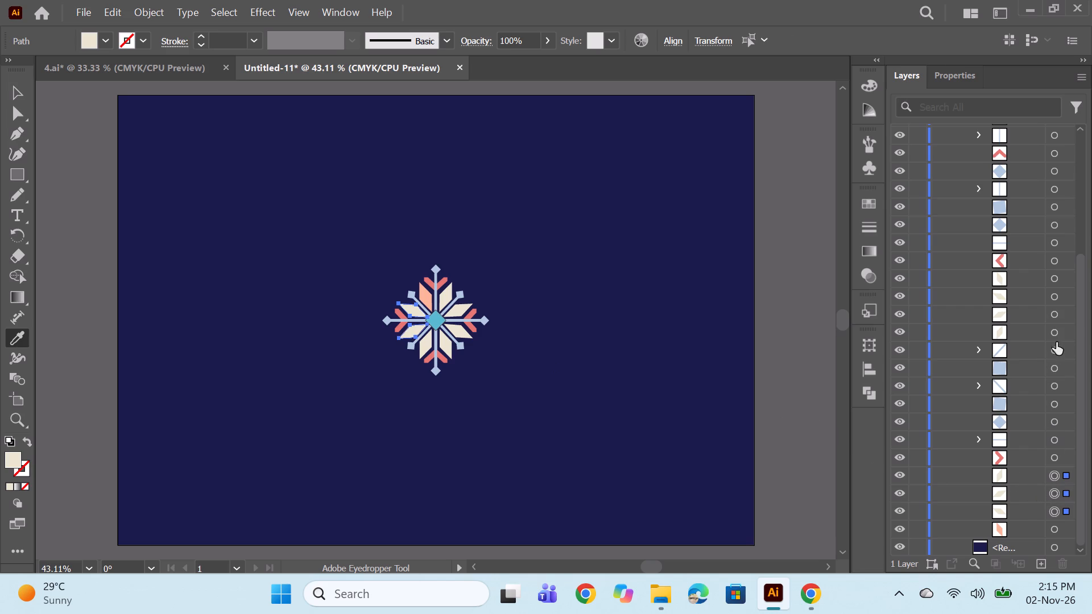
pyautogui.keyDown('ctrl'); pyautogui.click(1056, 336); pyautogui.keyUp('ctrl')
pyautogui.keyDown('ctrl'); pyautogui.click(1056, 316); pyautogui.keyUp('ctrl')
pyautogui.keyDown('ctrl'); pyautogui.click(1056, 302); pyautogui.keyUp('ctrl')
pyautogui.keyDown('ctrl'); pyautogui.click(1056, 271); pyautogui.keyUp('ctrl')
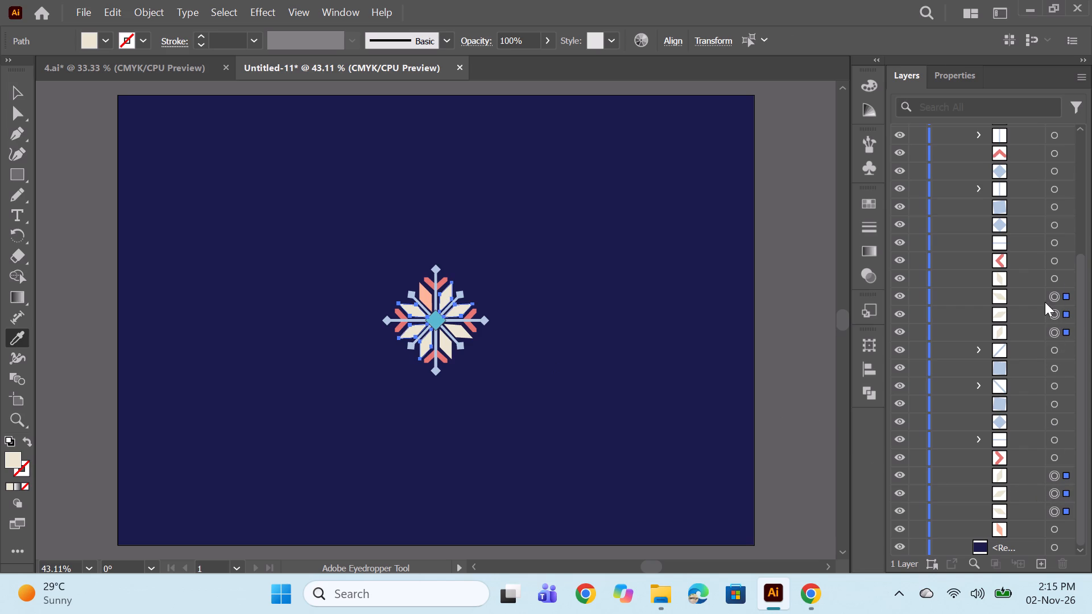
pyautogui.scroll(3, 1050, 271)
pyautogui.keyDown('ctrl'); pyautogui.click(1056, 440); pyautogui.keyUp('ctrl')
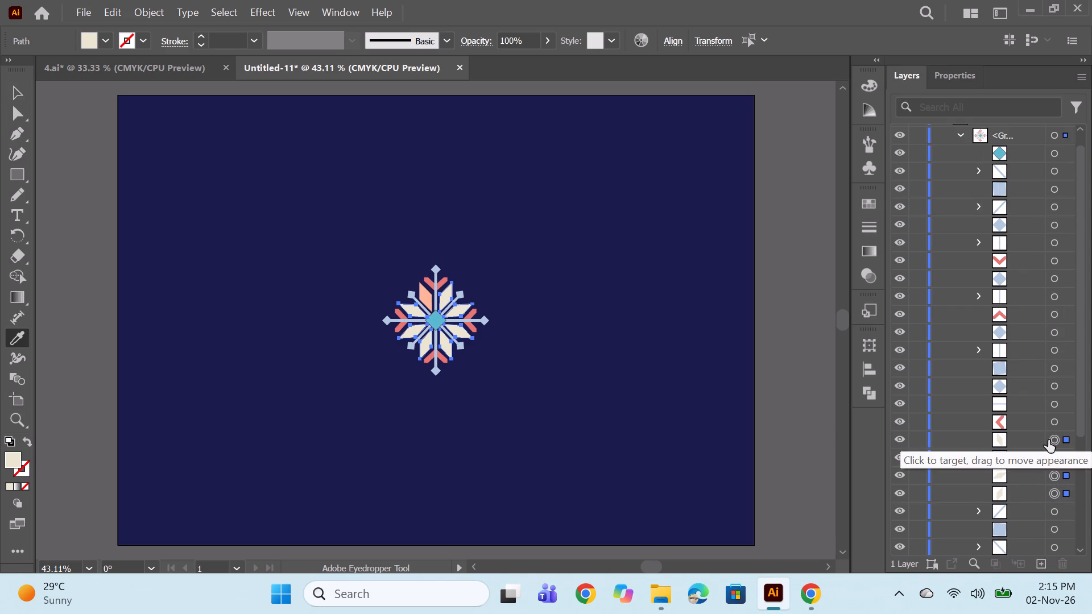
pyautogui.scroll(3, 1043, 343)
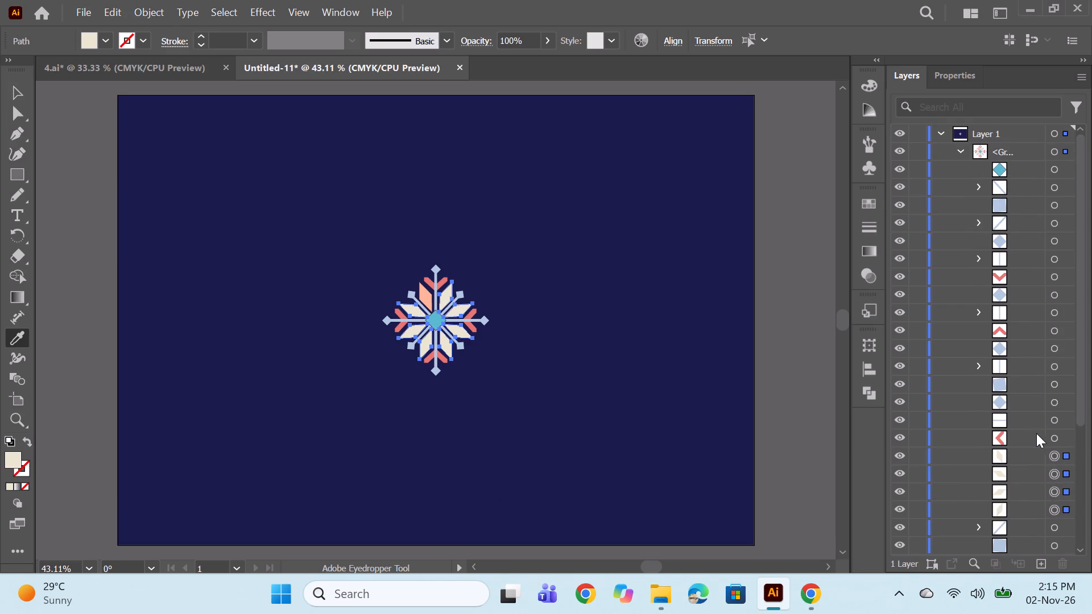
pyautogui.scroll(-11, 1036, 433)
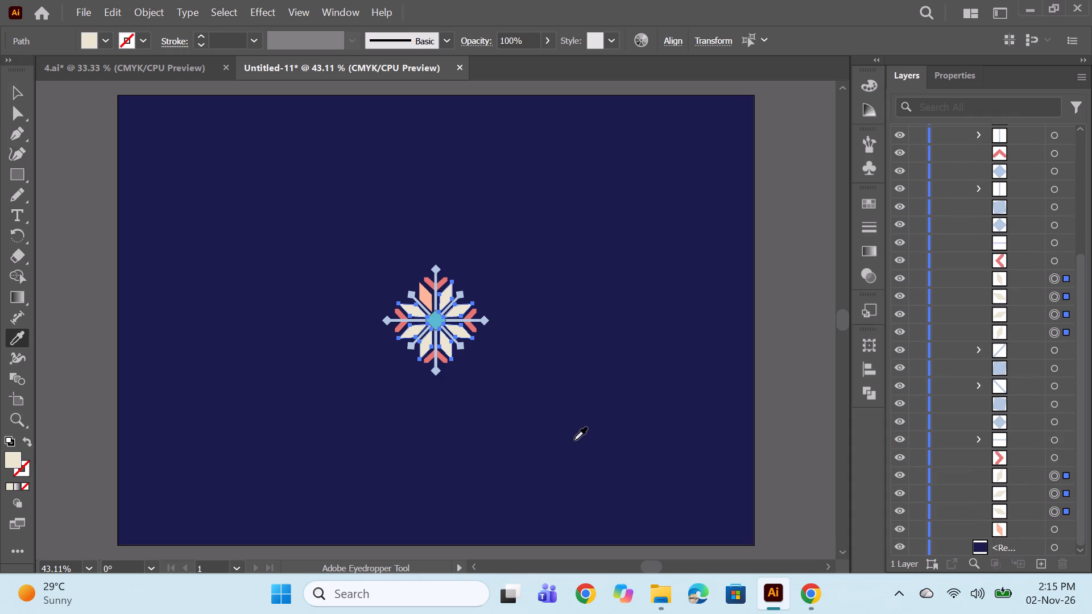
pyautogui.click(424, 296)
pyautogui.keyDown('ctrl'); pyautogui.click(648, 343); pyautogui.keyUp('ctrl')
# Change the fill of the motif's left coral chevron to light green A6CE8E.
pyautogui.scroll(-6, 982, 341)
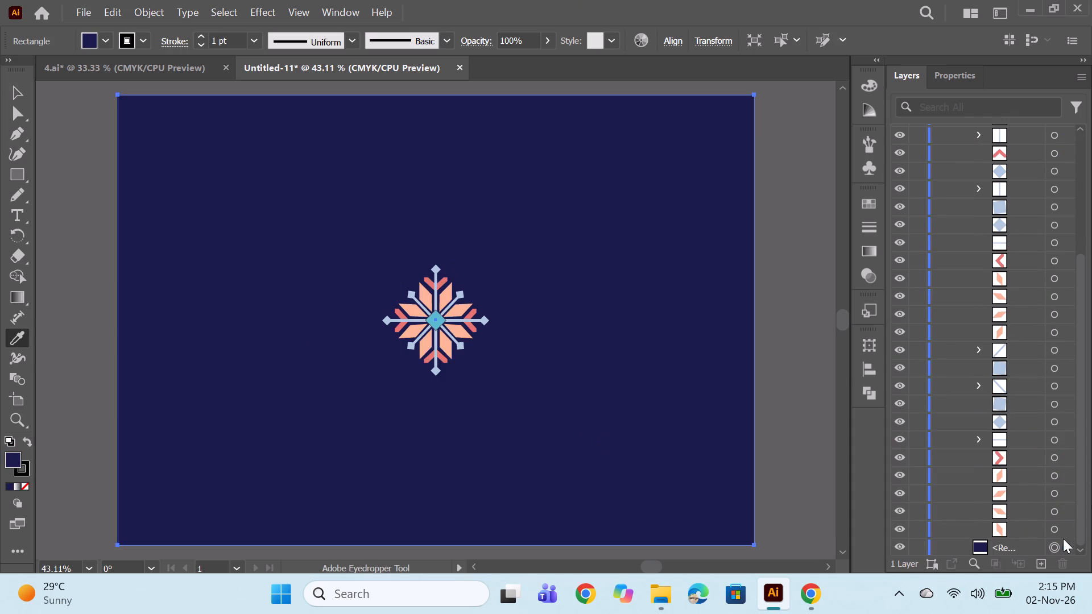
pyautogui.click(1054, 454)
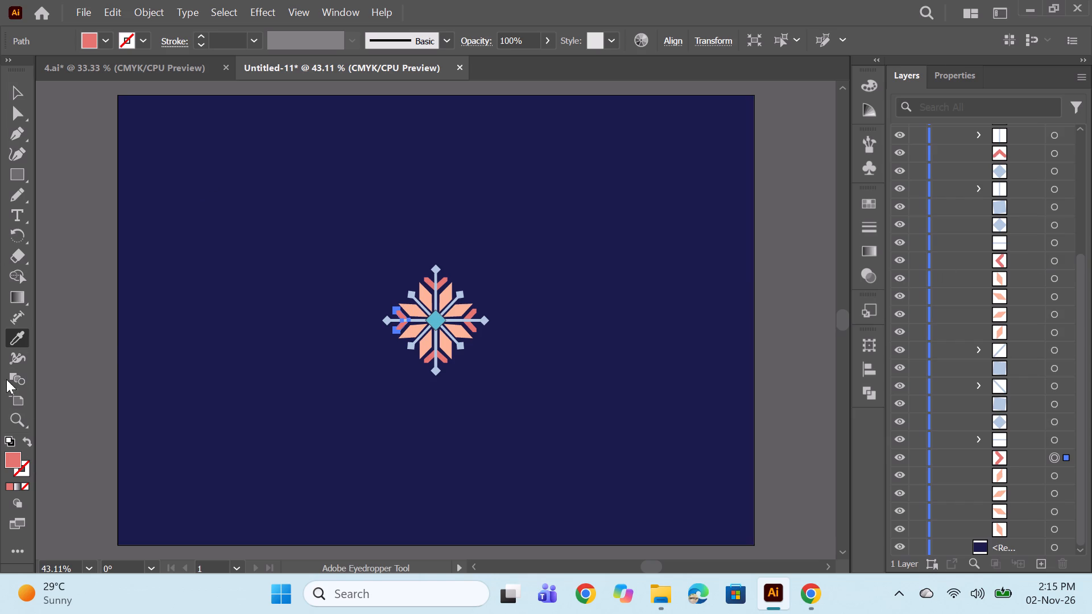
pyautogui.doubleClick(18, 458)
pyautogui.doubleClick(11, 457)
pyautogui.click(845, 348)
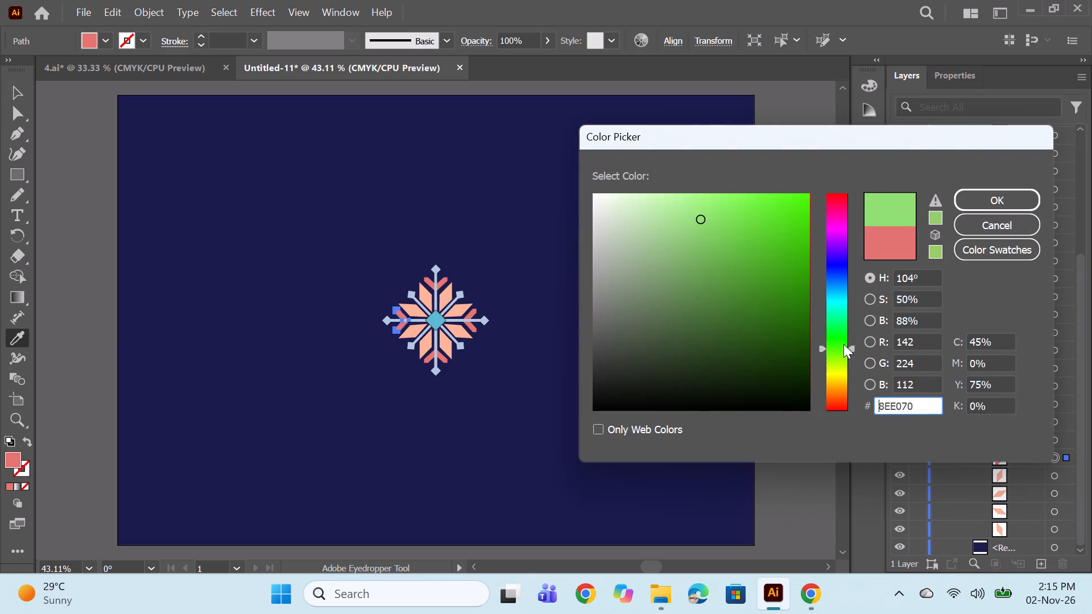
pyautogui.click(839, 340)
pyautogui.click(837, 350)
pyautogui.click(696, 223)
pyautogui.click(690, 204)
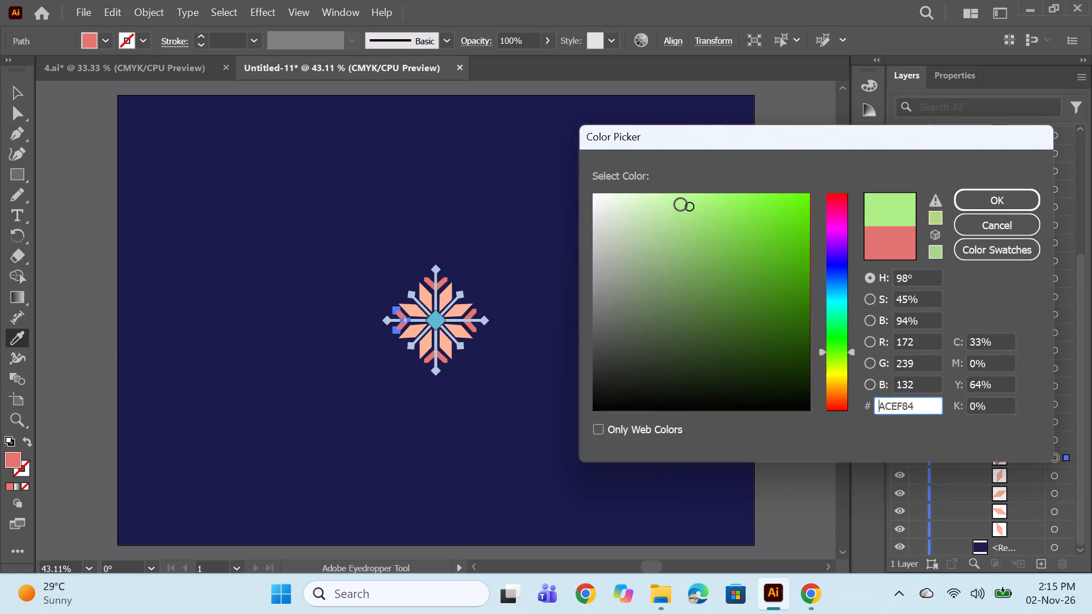
pyautogui.click(677, 205)
pyautogui.click(663, 205)
pyautogui.click(661, 234)
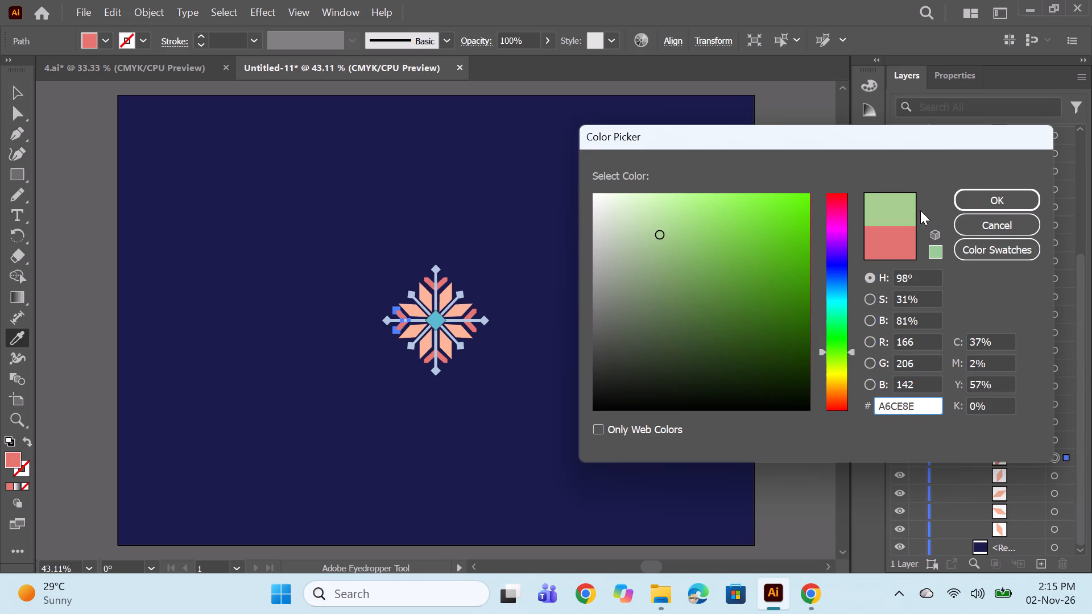
pyautogui.click(1021, 200)
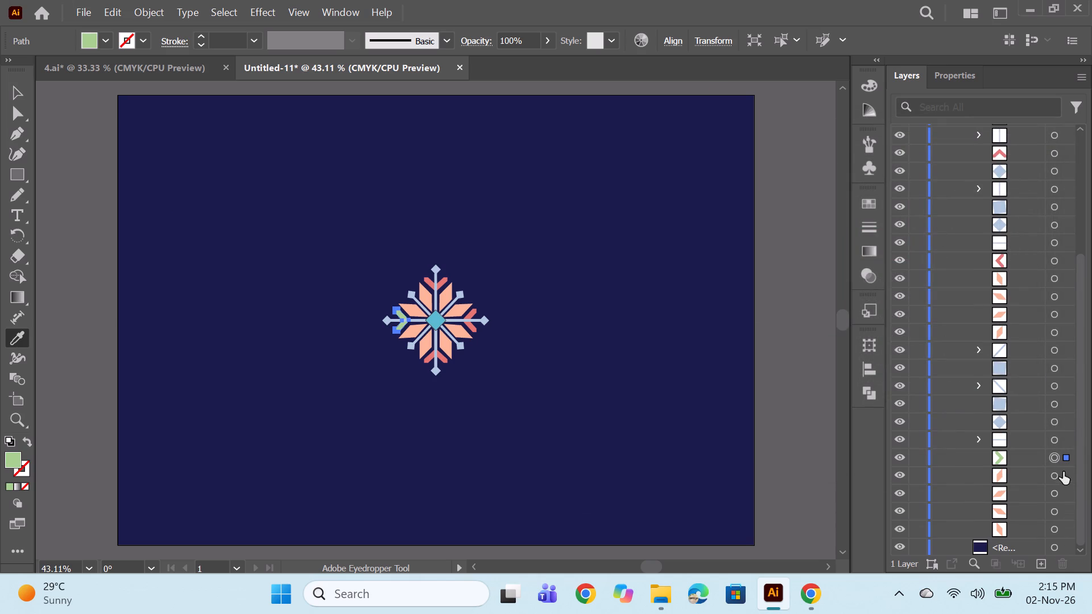
# Select the three remaining coral chevrons and apply the green chevron's fill to them with the Eyedropper.
pyautogui.click(1057, 259)
pyautogui.scroll(5, 1040, 333)
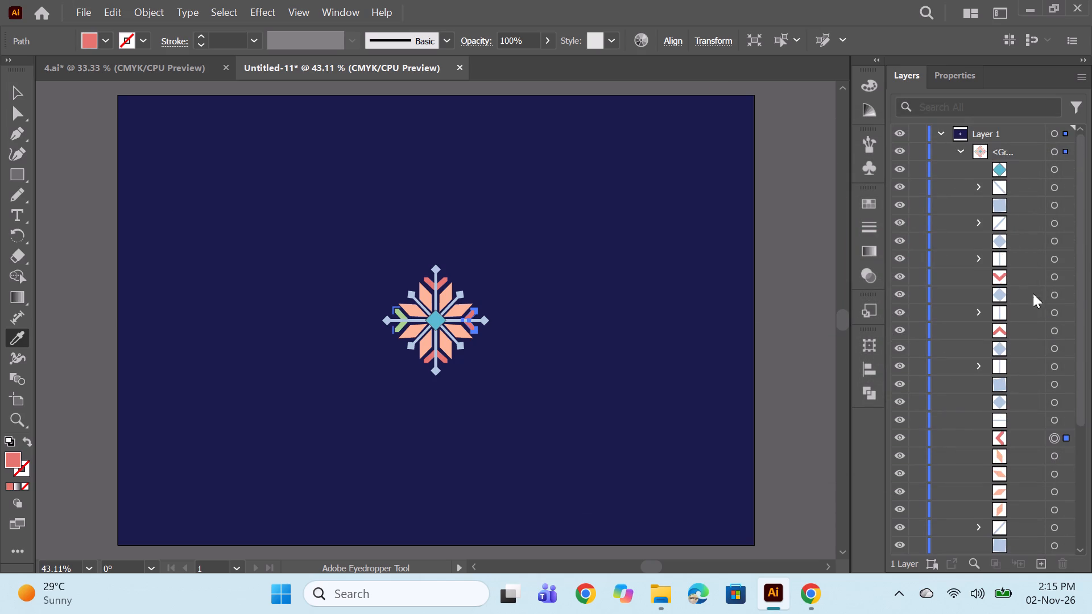
pyautogui.keyDown('ctrl'); pyautogui.click(1055, 274); pyautogui.keyUp('ctrl')
pyautogui.keyDown('ctrl'); pyautogui.click(1054, 334); pyautogui.keyUp('ctrl')
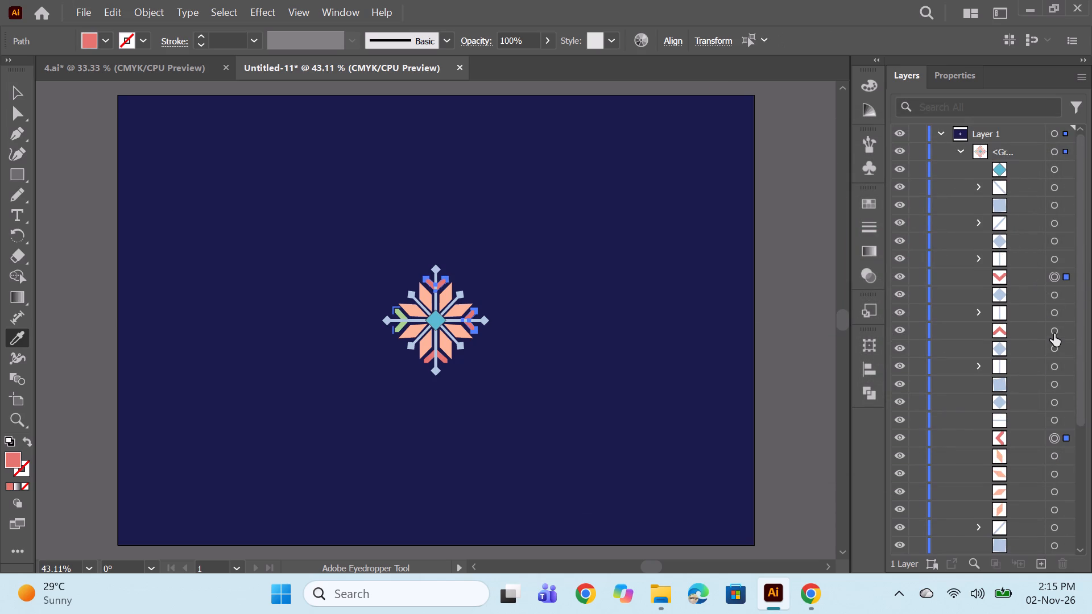
pyautogui.click(402, 313)
pyautogui.keyDown('ctrl'); pyautogui.click(685, 392); pyautogui.keyUp('ctrl')
# Select all the light-blue stems and the diamonds and squares at their tips, and group them inside the motif.
pyautogui.scroll(-11, 1066, 412)
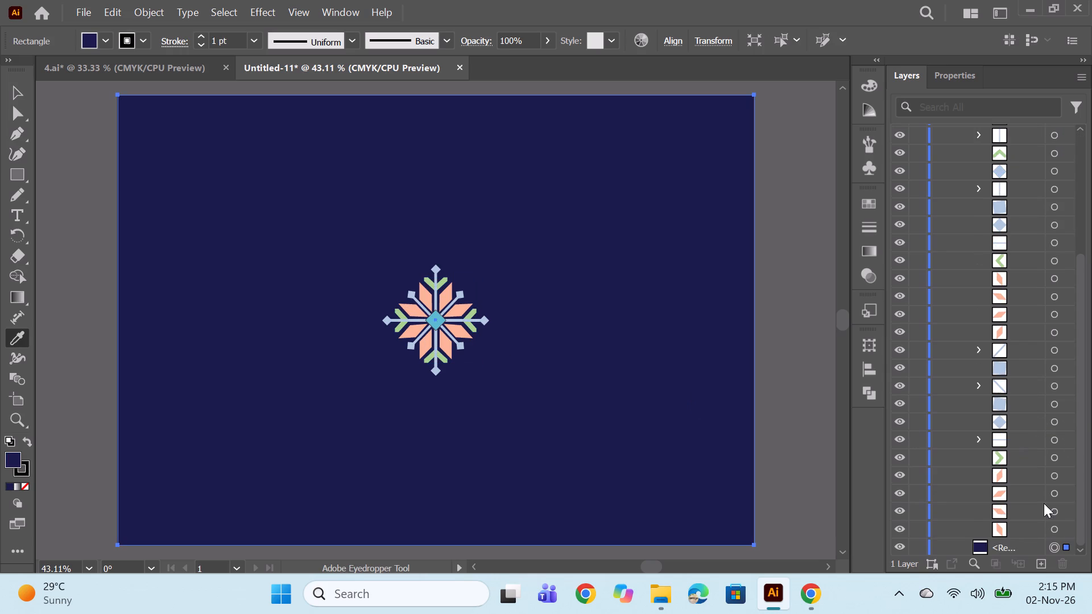
pyautogui.click(1053, 424)
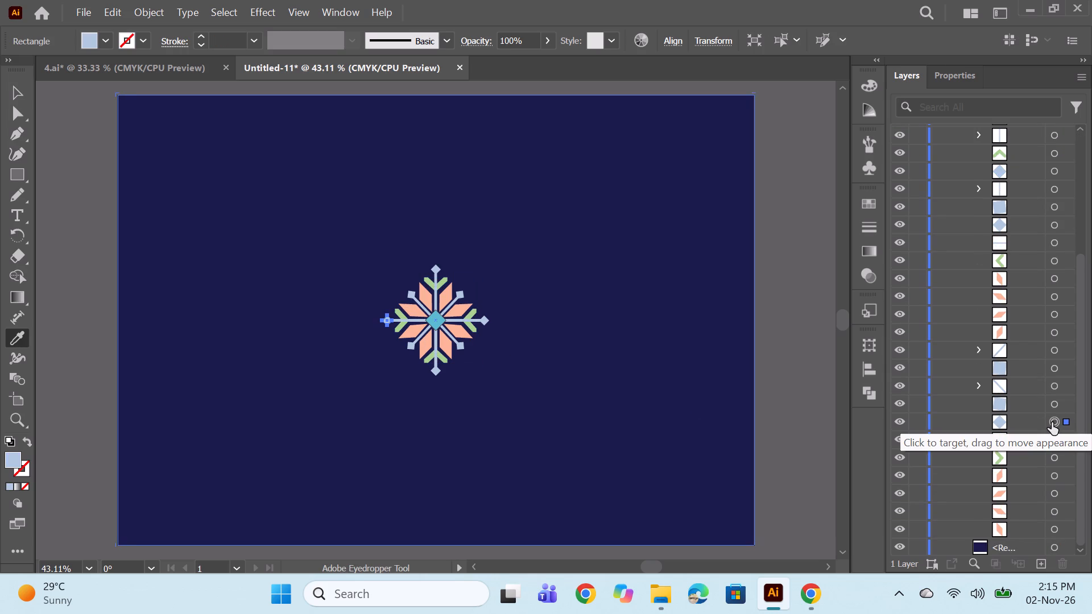
pyautogui.keyDown('ctrl'); pyautogui.click(1056, 440); pyautogui.keyUp('ctrl')
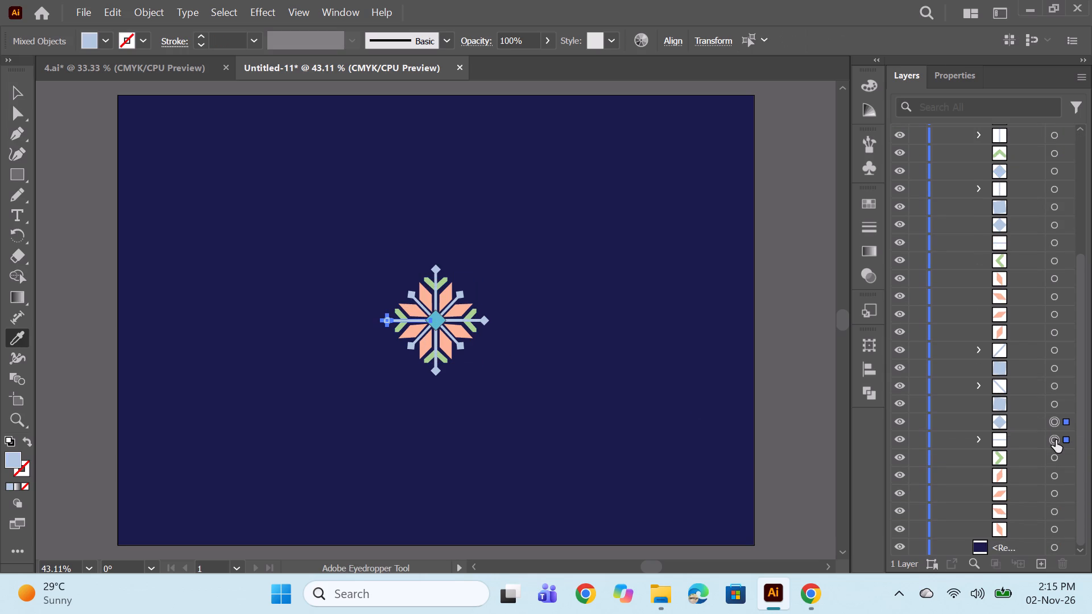
pyautogui.keyDown('ctrl'); pyautogui.click(1053, 404); pyautogui.keyUp('ctrl')
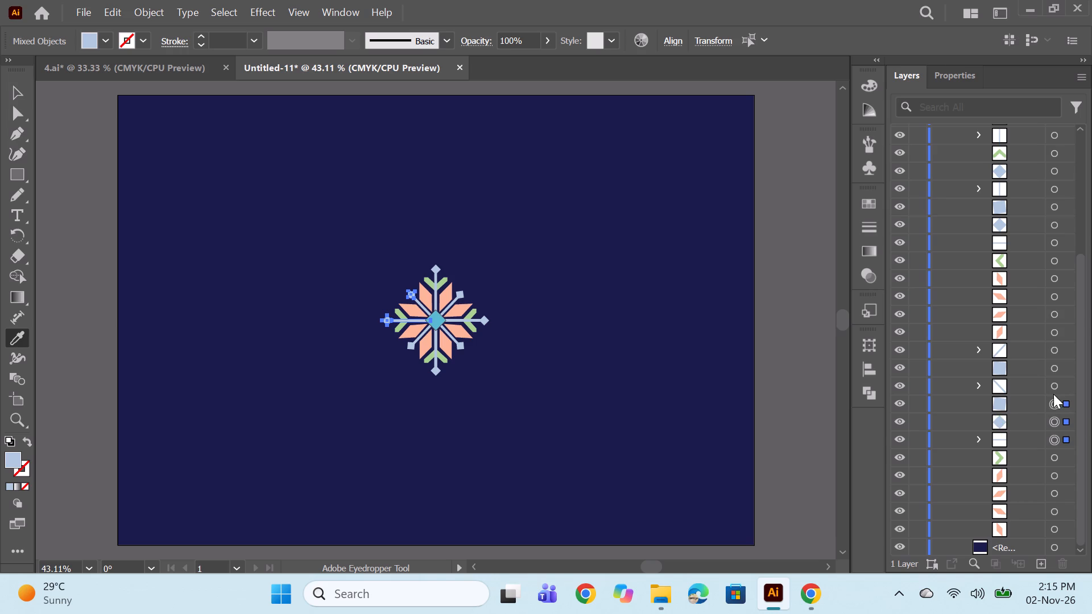
pyautogui.keyDown('ctrl'); pyautogui.click(1053, 391); pyautogui.keyUp('ctrl')
pyautogui.keyDown('ctrl'); pyautogui.click(1052, 364); pyautogui.keyUp('ctrl')
pyautogui.keyDown('ctrl'); pyautogui.click(1058, 350); pyautogui.keyUp('ctrl')
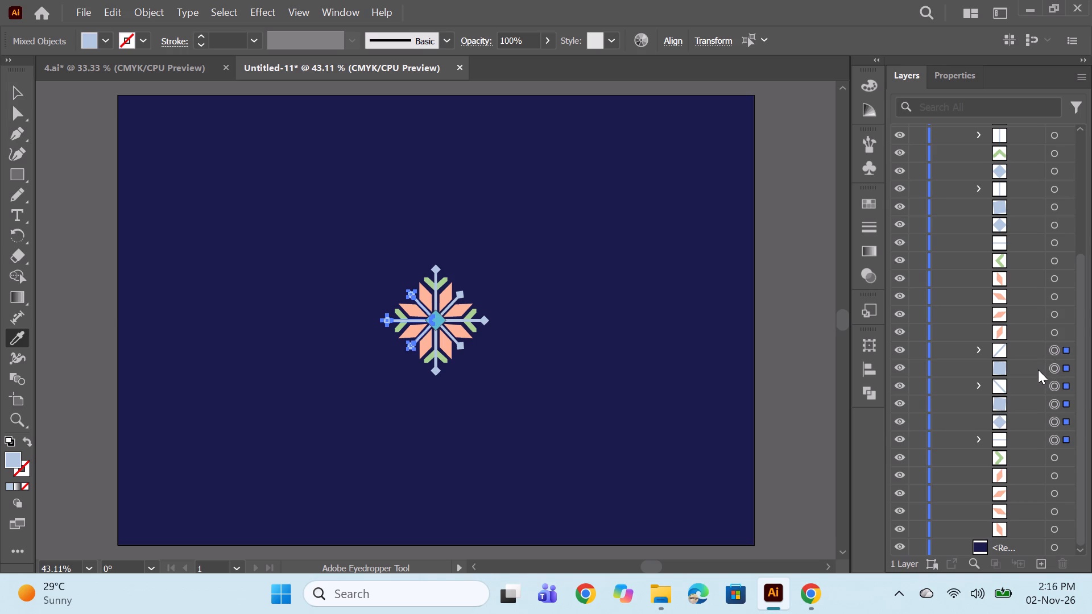
pyautogui.scroll(2, 1038, 368)
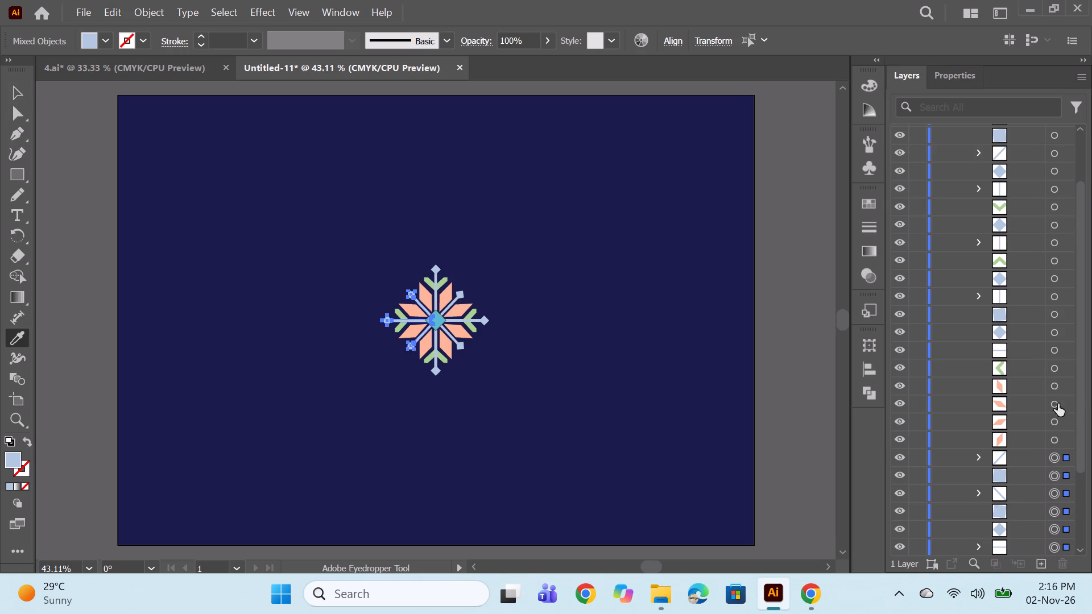
pyautogui.keyDown('ctrl'); pyautogui.click(1052, 337); pyautogui.keyUp('ctrl')
pyautogui.keyDown('ctrl'); pyautogui.click(1052, 349); pyautogui.keyUp('ctrl')
pyautogui.keyDown('ctrl'); pyautogui.click(1053, 316); pyautogui.keyUp('ctrl')
pyautogui.keyDown('ctrl'); pyautogui.click(1057, 296); pyautogui.keyUp('ctrl')
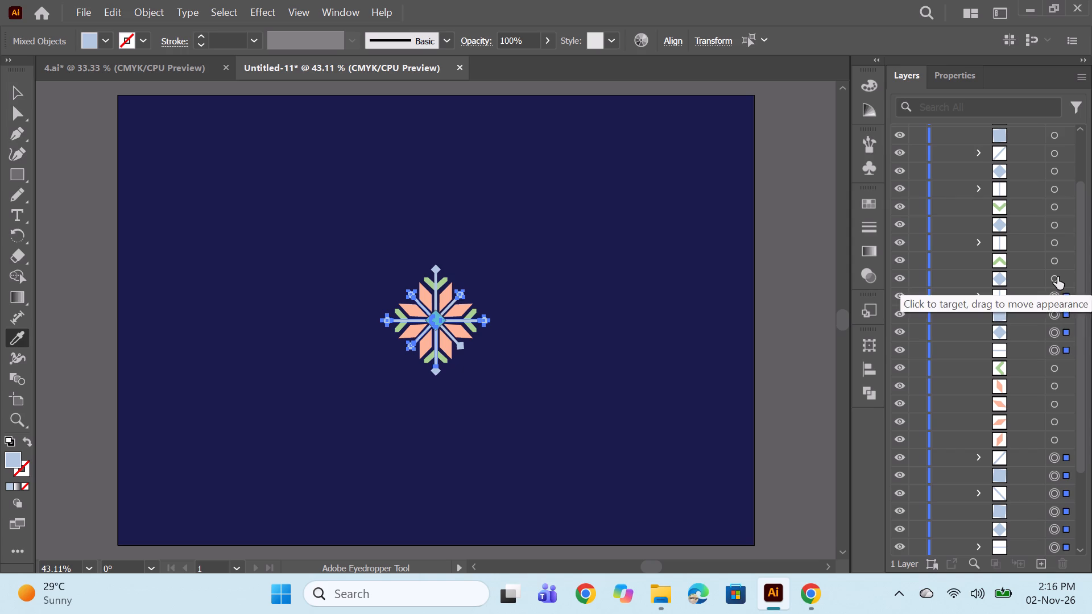
pyautogui.keyDown('ctrl'); pyautogui.click(1057, 277); pyautogui.keyUp('ctrl')
pyautogui.scroll(5, 1050, 308)
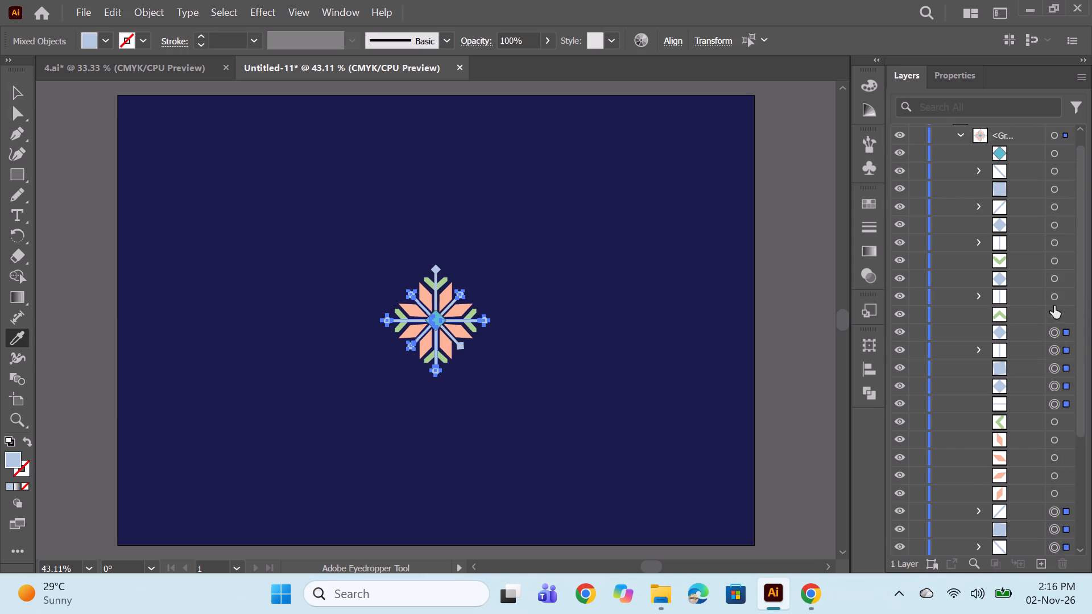
pyautogui.keyDown('ctrl'); pyautogui.click(1053, 294); pyautogui.keyUp('ctrl')
pyautogui.keyDown('ctrl'); pyautogui.click(1052, 313); pyautogui.keyUp('ctrl')
pyautogui.keyDown('ctrl'); pyautogui.click(1053, 260); pyautogui.keyUp('ctrl')
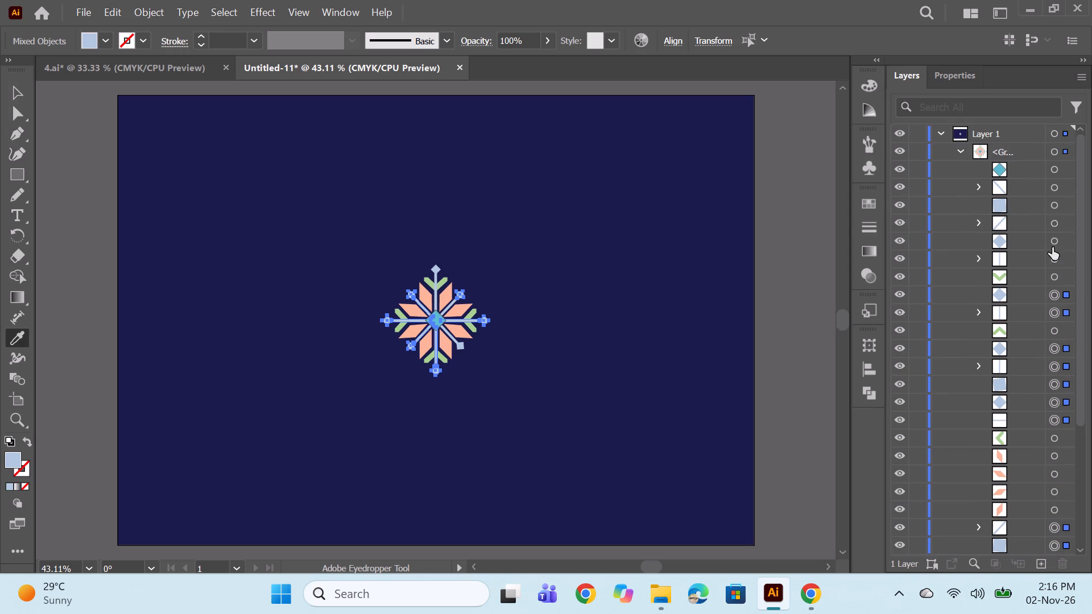
pyautogui.keyDown('ctrl'); pyautogui.click(1052, 238); pyautogui.keyUp('ctrl')
pyautogui.keyDown('ctrl'); pyautogui.click(1052, 213); pyautogui.keyUp('ctrl')
pyautogui.keyDown('ctrl'); pyautogui.click(1052, 225); pyautogui.keyUp('ctrl')
pyautogui.keyDown('ctrl'); pyautogui.click(1053, 207); pyautogui.keyUp('ctrl')
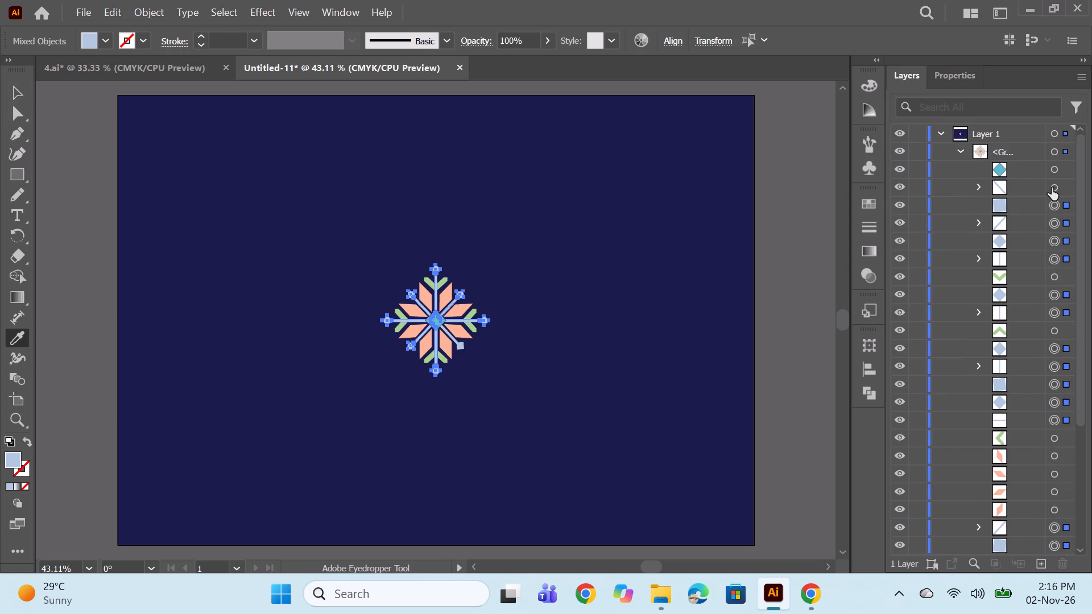
pyautogui.keyDown('ctrl'); pyautogui.click(1051, 187); pyautogui.keyUp('ctrl')
pyautogui.hotkey('ctrl', 'g')
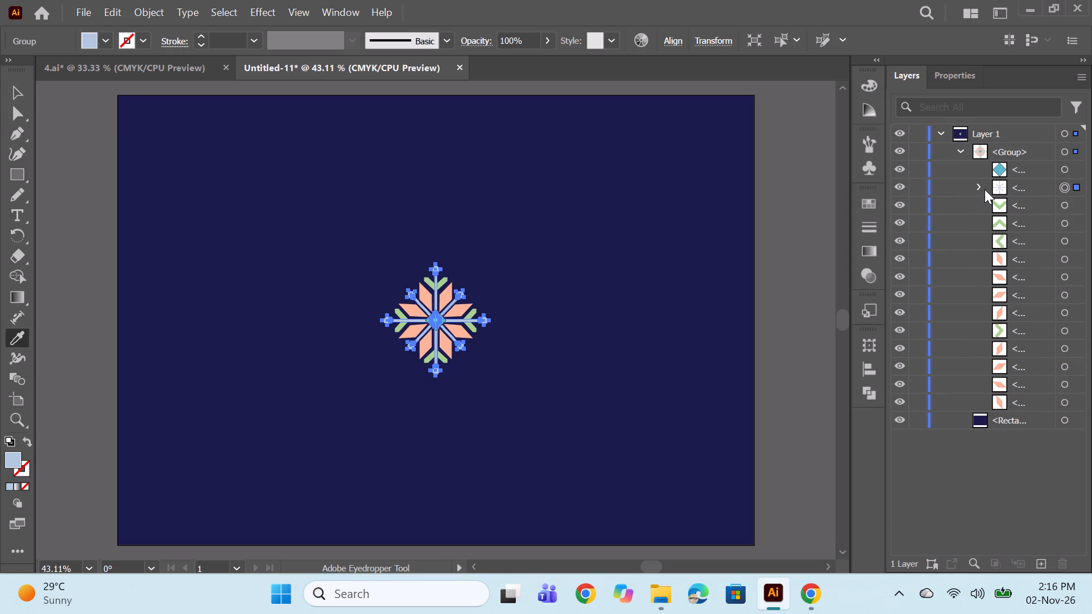
# Change the fill of the light-blue stem-and-tip group to pink C6668B.
pyautogui.click(979, 186)
pyautogui.scroll(-1, 1063, 352)
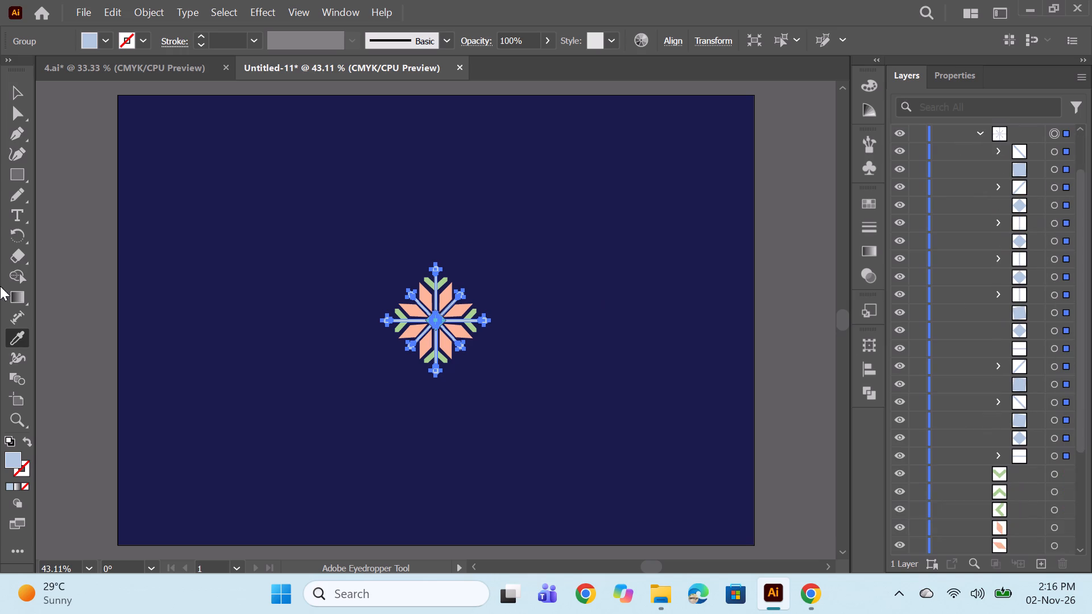
pyautogui.doubleClick(15, 457)
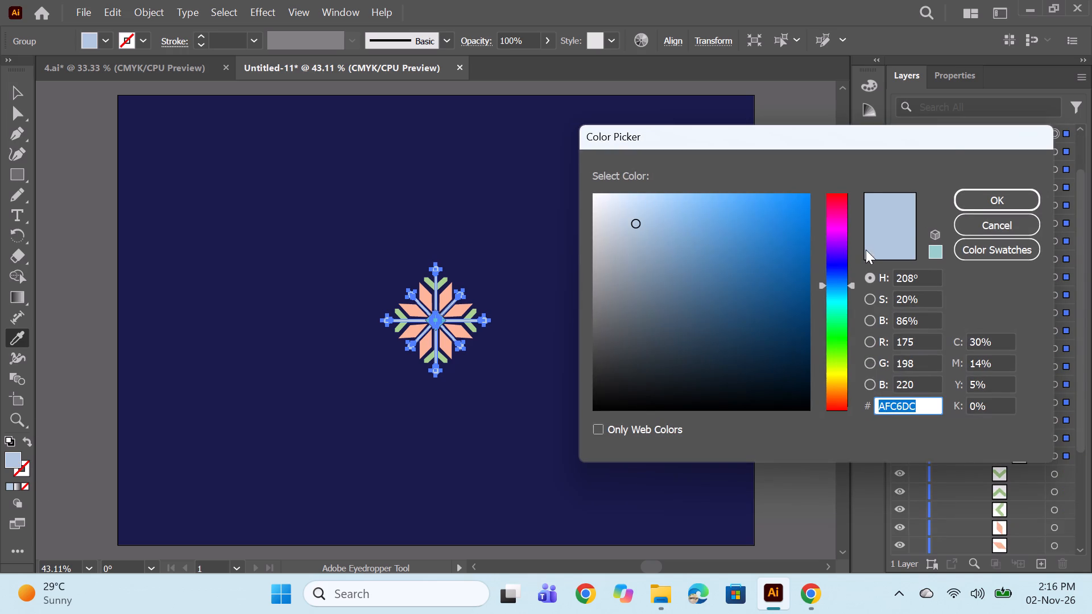
pyautogui.click(839, 238)
pyautogui.click(842, 223)
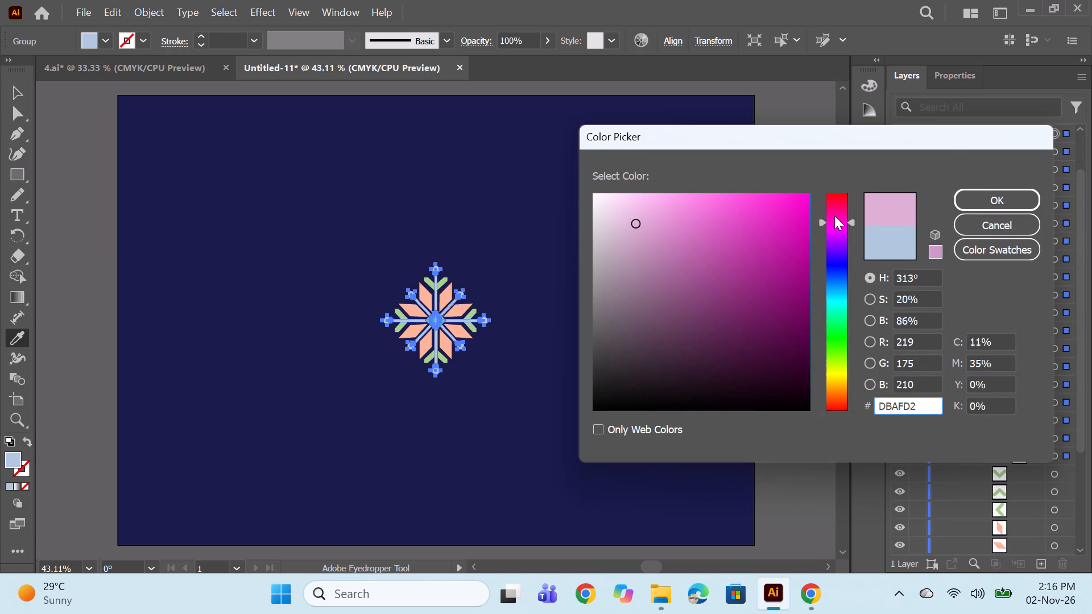
pyautogui.click(836, 214)
pyautogui.click(710, 204)
pyautogui.click(677, 213)
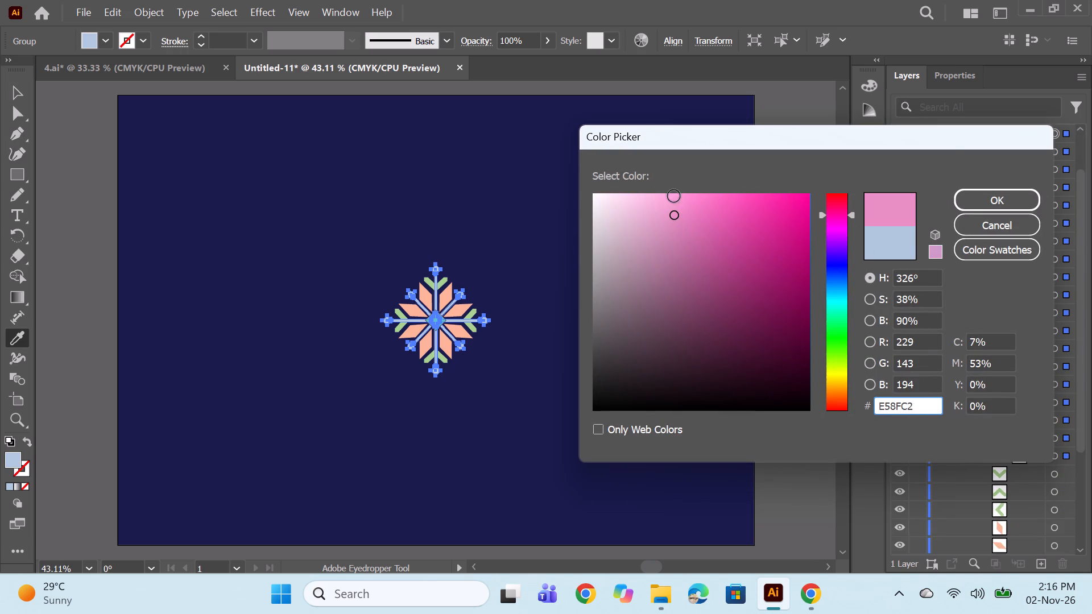
pyautogui.click(832, 206)
pyautogui.click(696, 196)
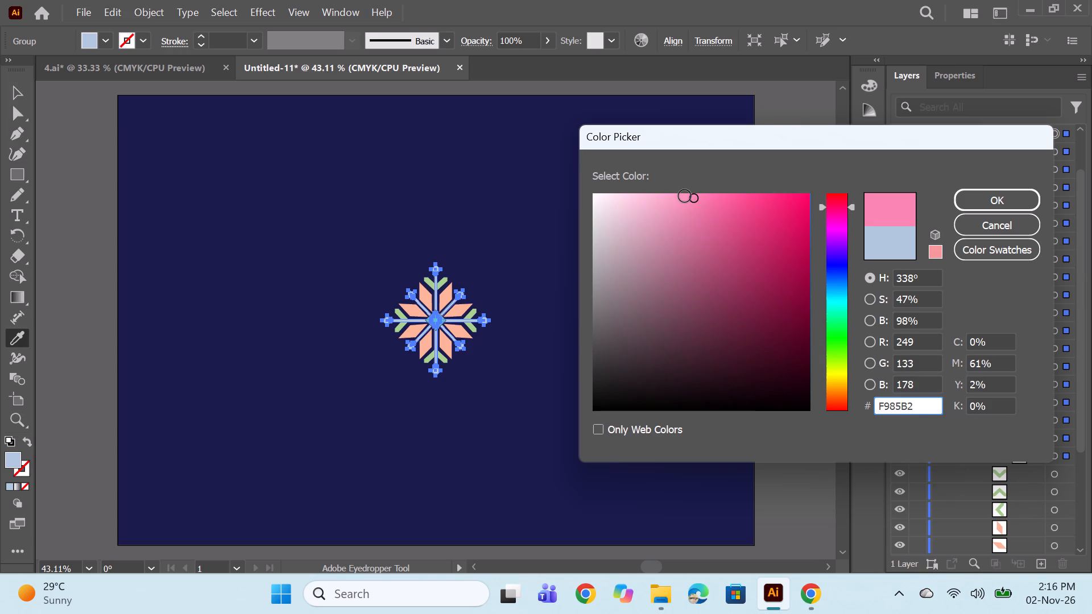
pyautogui.click(685, 196)
pyautogui.click(671, 197)
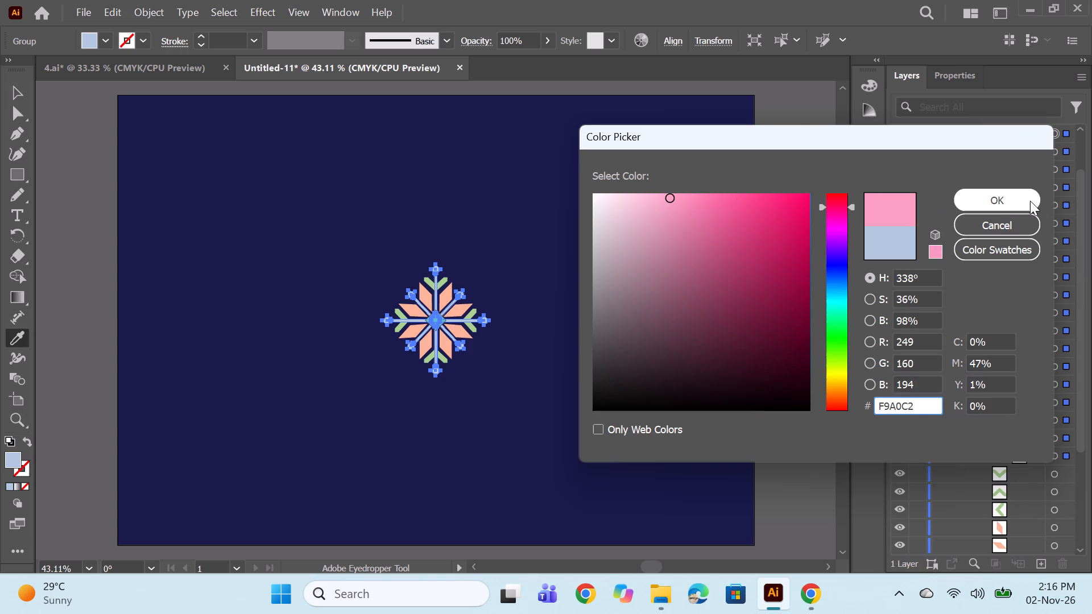
pyautogui.click(687, 219)
pyautogui.click(682, 243)
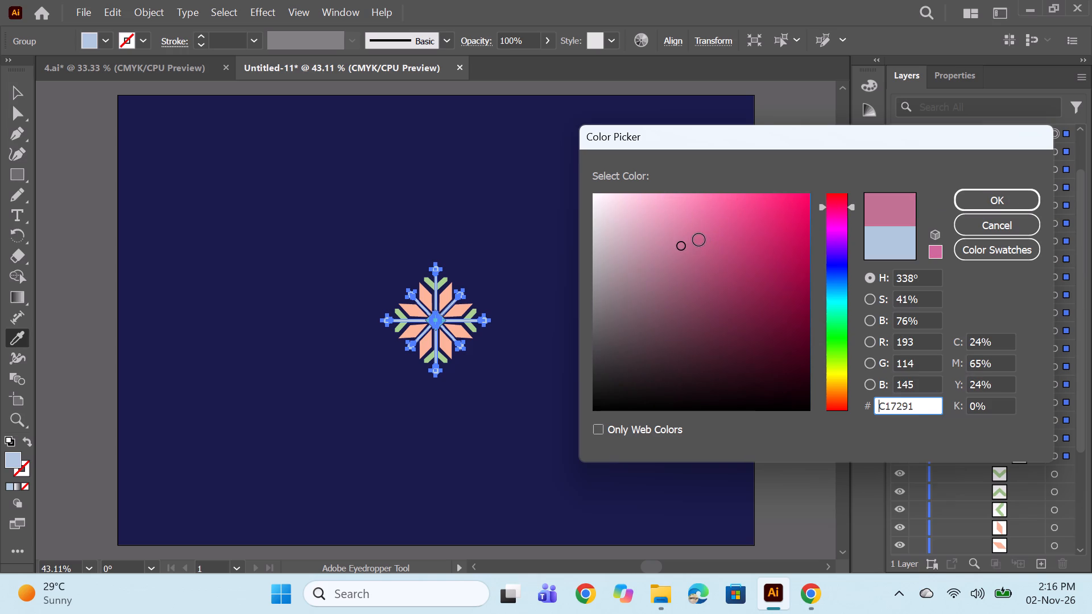
pyautogui.click(699, 240)
pyautogui.click(969, 201)
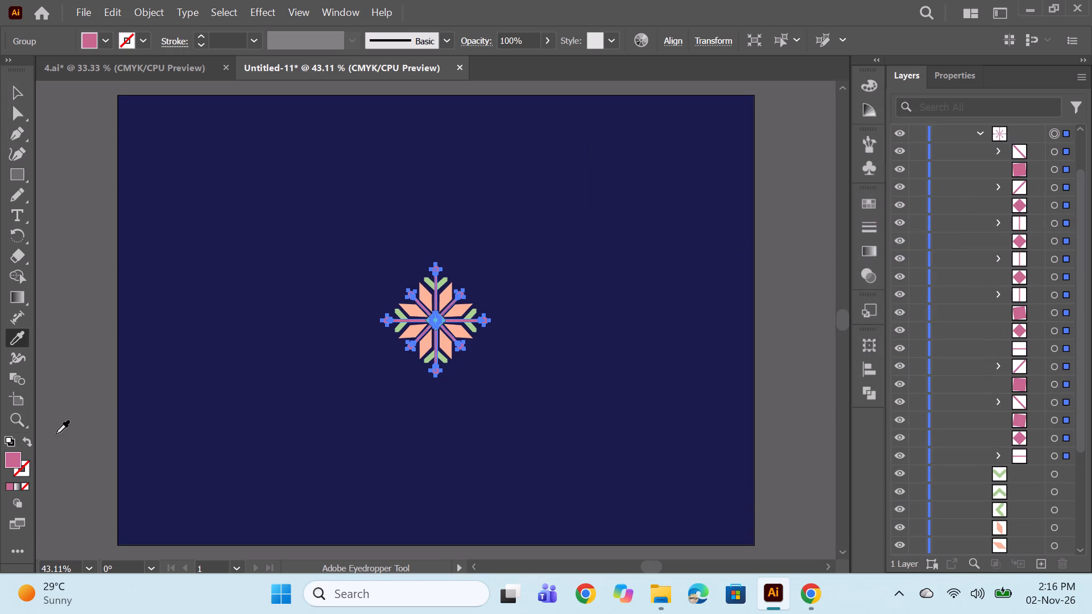
# Soften the stem-and-tip group's pink fill to a slightly less saturated dusty pink.
pyautogui.doubleClick(13, 454)
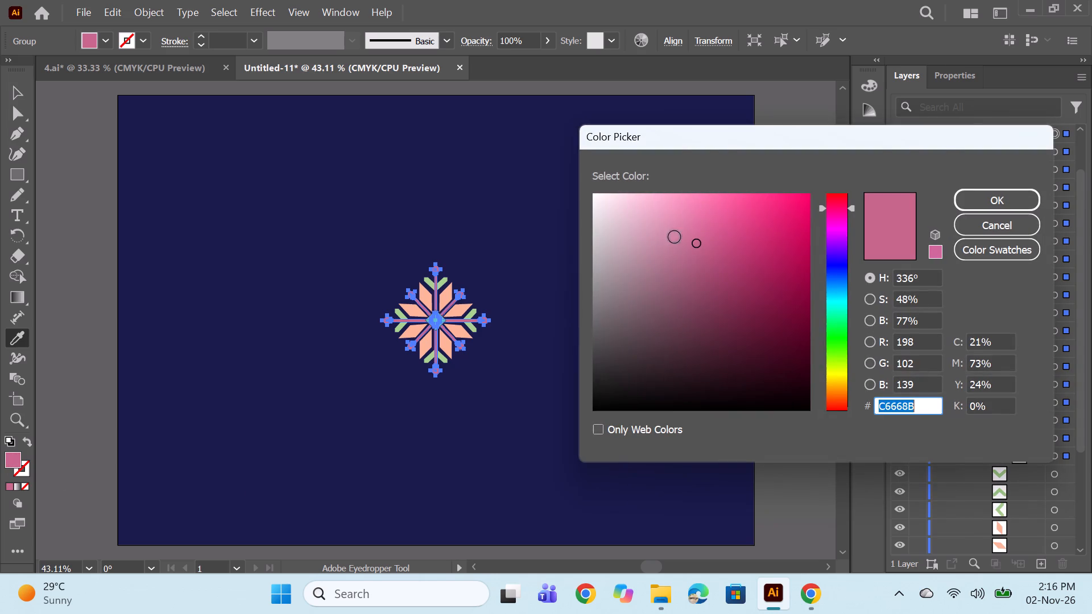
pyautogui.click(682, 243)
pyautogui.click(681, 240)
pyautogui.click(964, 200)
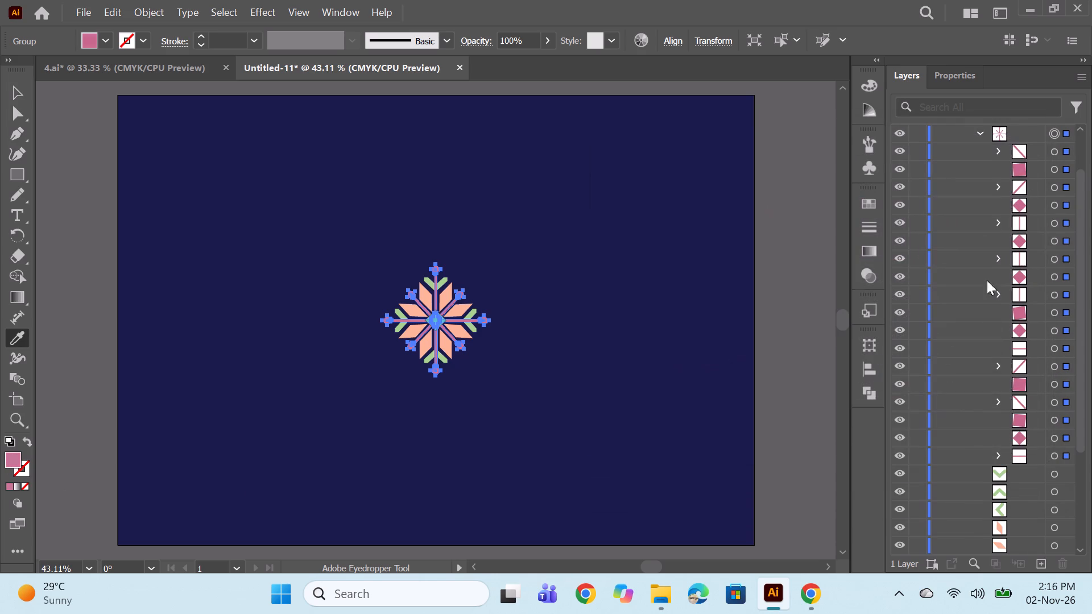
pyautogui.keyDown('ctrl'); pyautogui.click(716, 384); pyautogui.keyUp('ctrl')
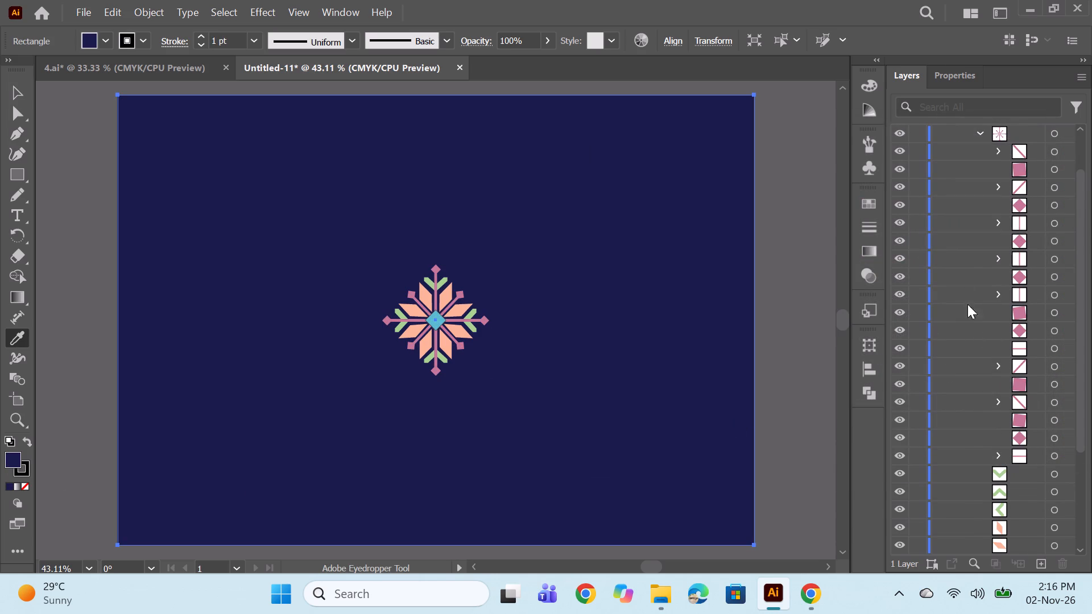
# Apply the top tip diamond's dusty pink to the motif's turquoise centre diamond with the Eyedropper.
pyautogui.scroll(4, 975, 331)
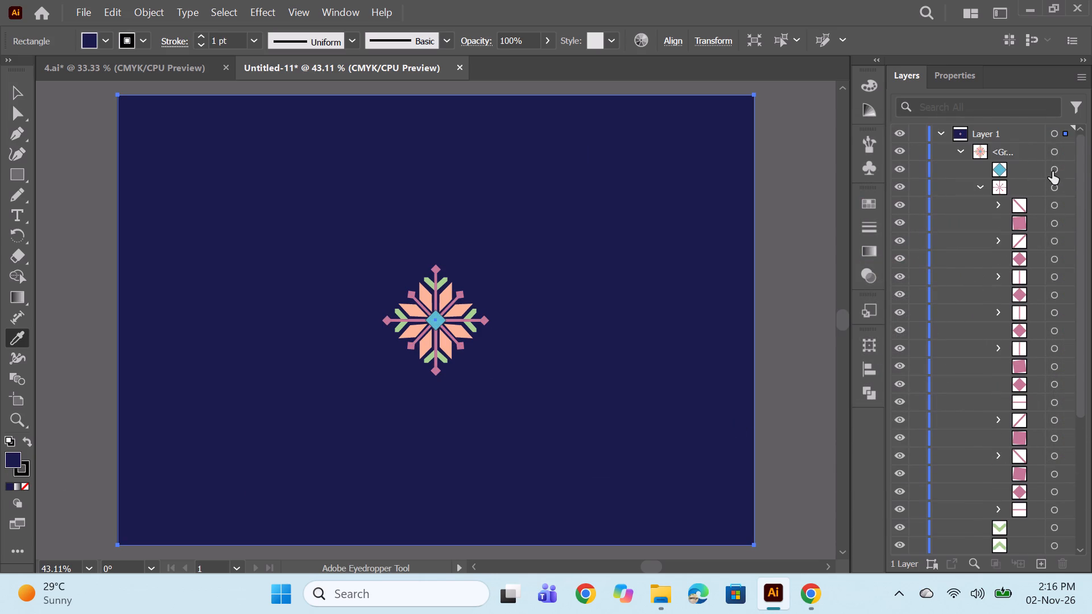
pyautogui.click(1054, 171)
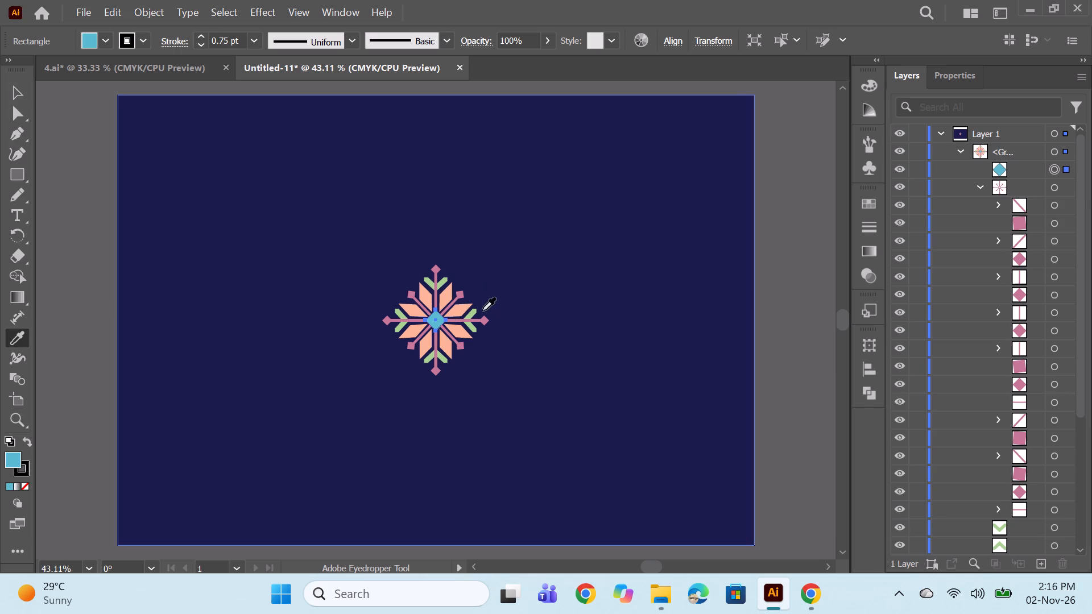
pyautogui.click(433, 269)
pyautogui.keyDown('ctrl'); pyautogui.click(683, 332); pyautogui.keyUp('ctrl')
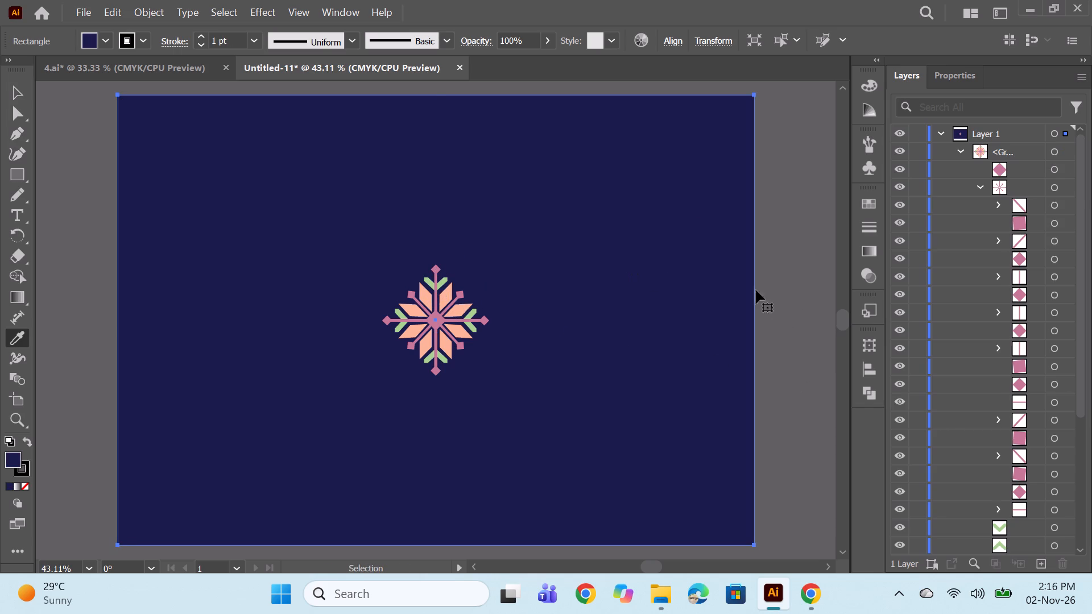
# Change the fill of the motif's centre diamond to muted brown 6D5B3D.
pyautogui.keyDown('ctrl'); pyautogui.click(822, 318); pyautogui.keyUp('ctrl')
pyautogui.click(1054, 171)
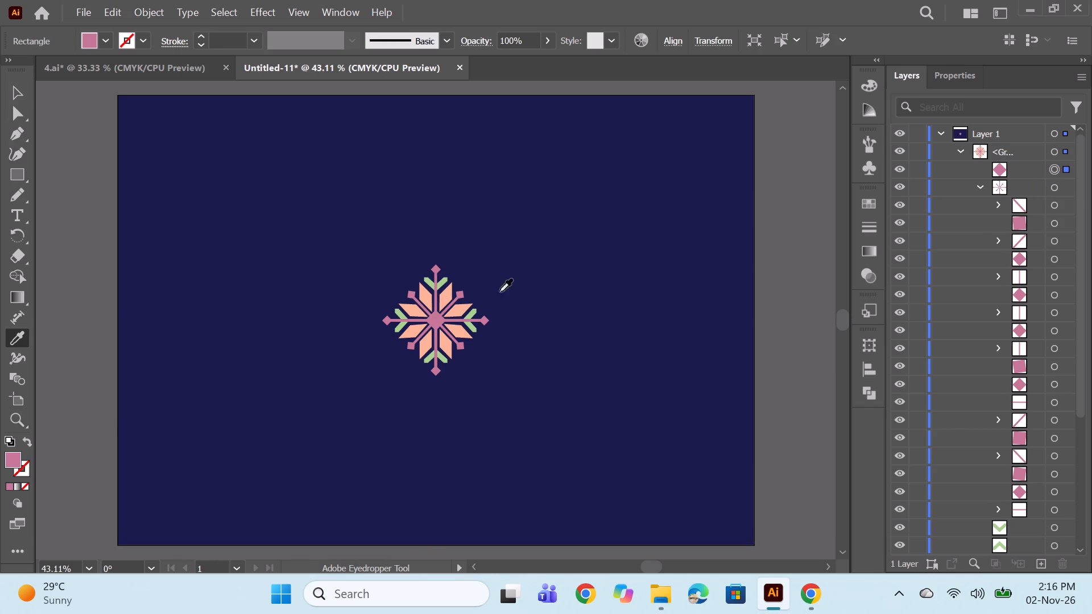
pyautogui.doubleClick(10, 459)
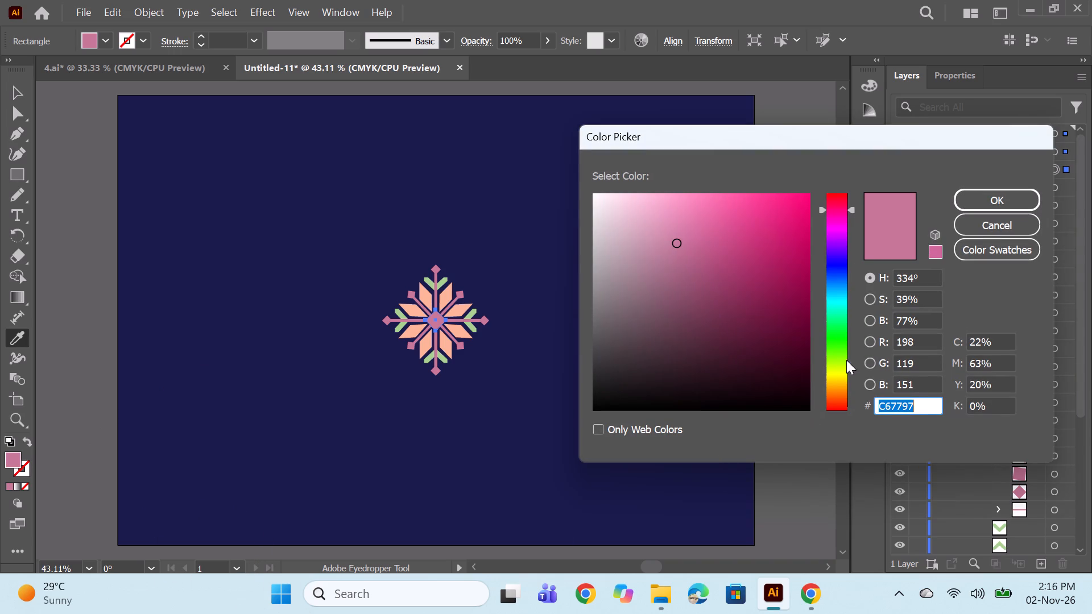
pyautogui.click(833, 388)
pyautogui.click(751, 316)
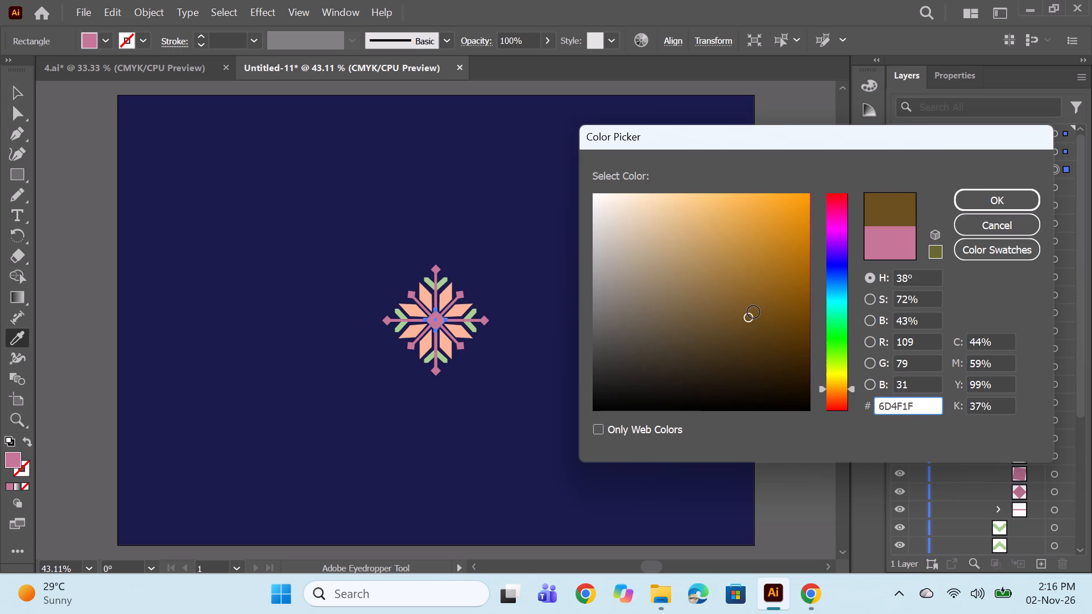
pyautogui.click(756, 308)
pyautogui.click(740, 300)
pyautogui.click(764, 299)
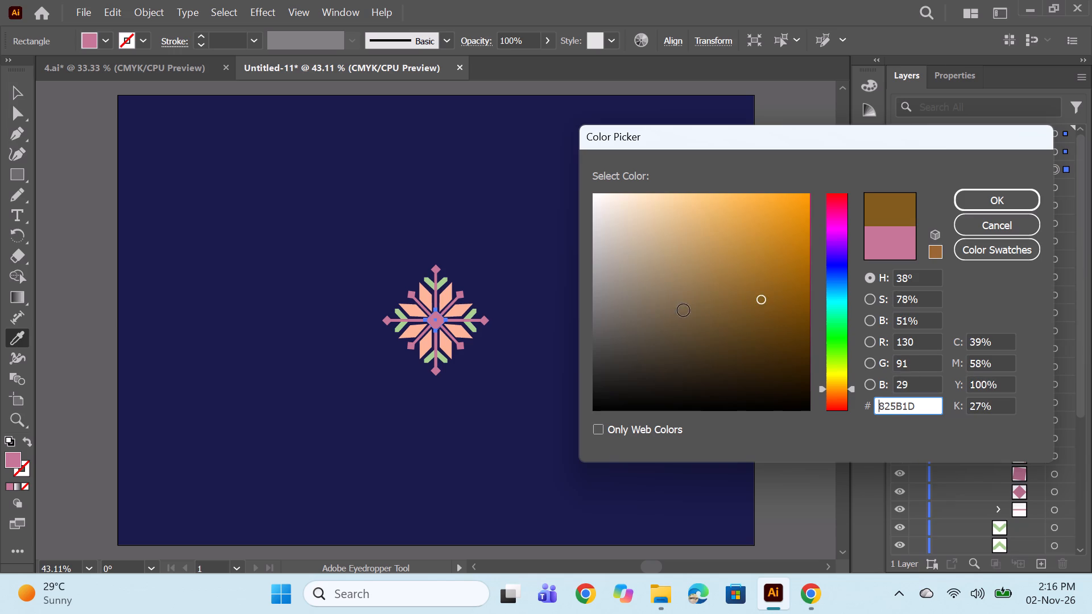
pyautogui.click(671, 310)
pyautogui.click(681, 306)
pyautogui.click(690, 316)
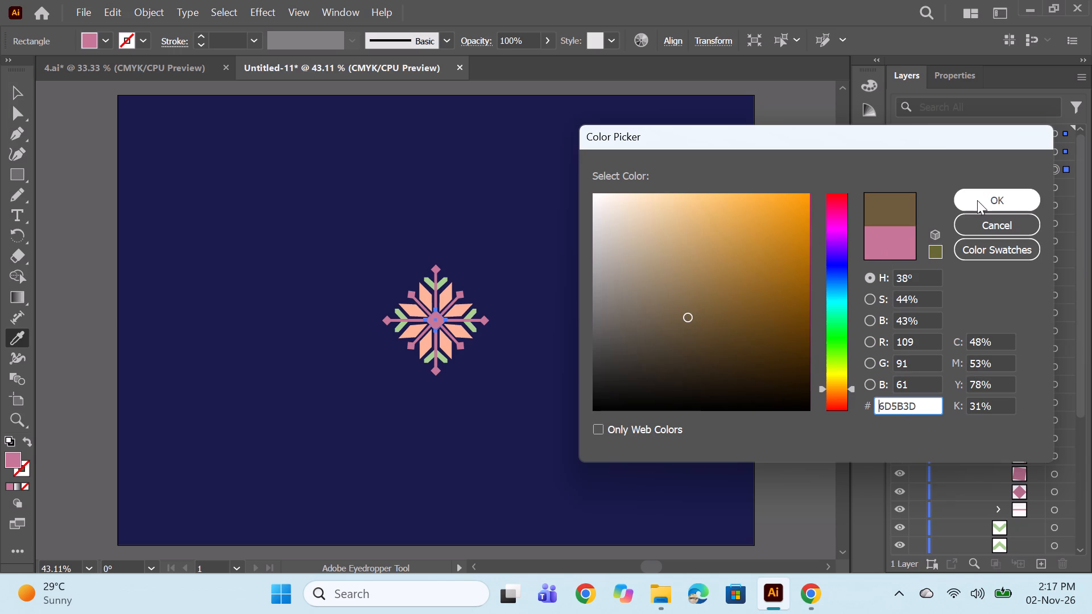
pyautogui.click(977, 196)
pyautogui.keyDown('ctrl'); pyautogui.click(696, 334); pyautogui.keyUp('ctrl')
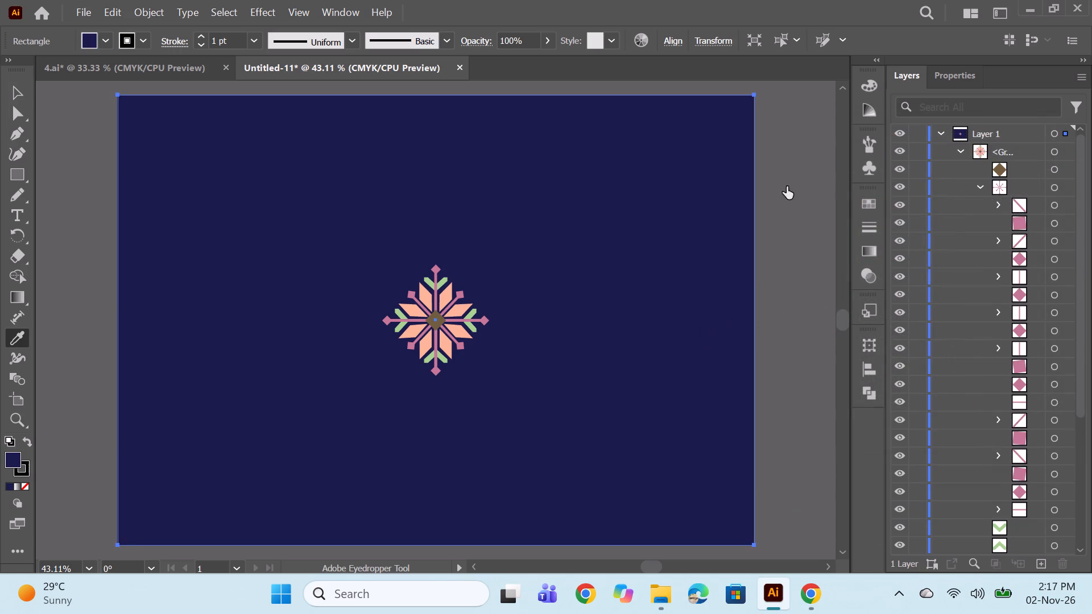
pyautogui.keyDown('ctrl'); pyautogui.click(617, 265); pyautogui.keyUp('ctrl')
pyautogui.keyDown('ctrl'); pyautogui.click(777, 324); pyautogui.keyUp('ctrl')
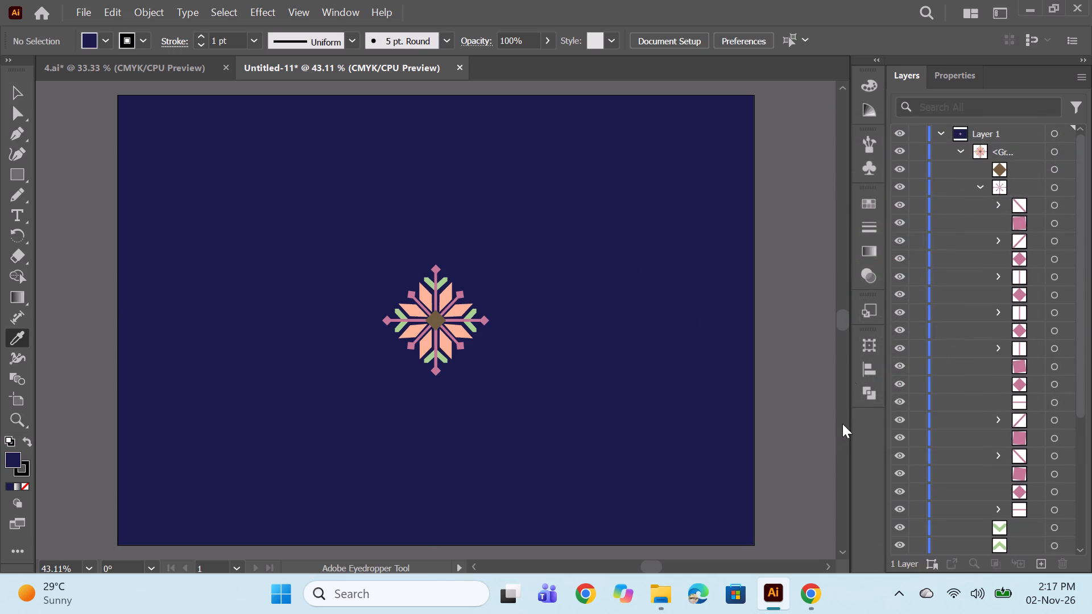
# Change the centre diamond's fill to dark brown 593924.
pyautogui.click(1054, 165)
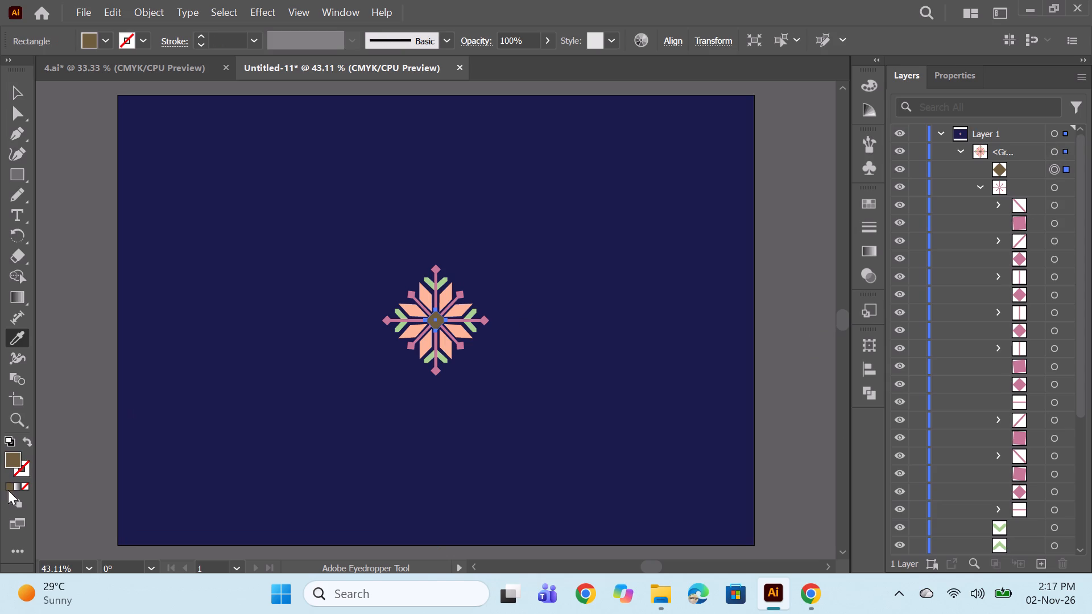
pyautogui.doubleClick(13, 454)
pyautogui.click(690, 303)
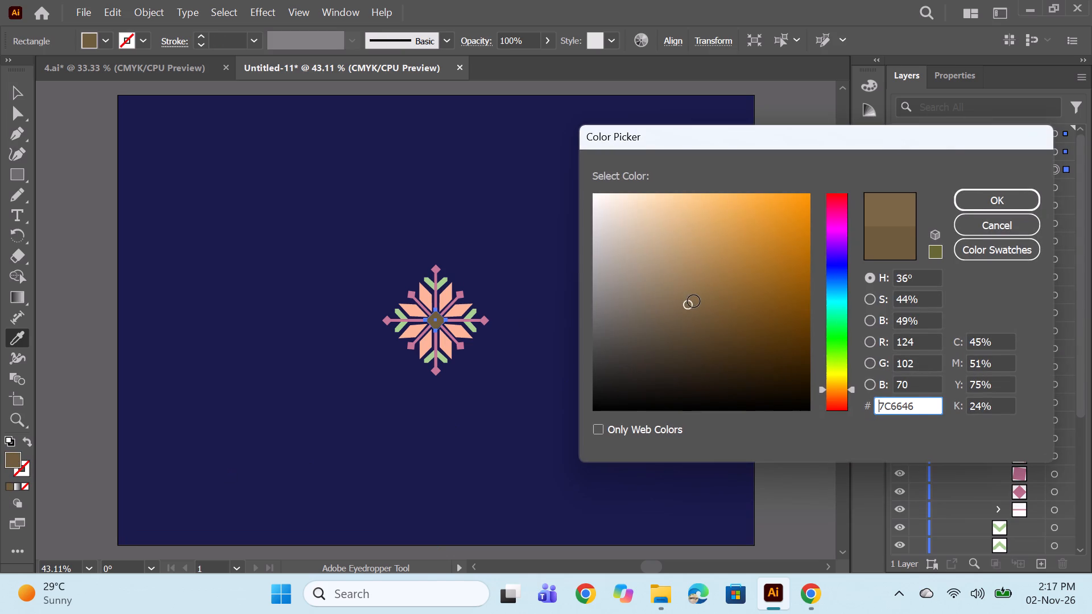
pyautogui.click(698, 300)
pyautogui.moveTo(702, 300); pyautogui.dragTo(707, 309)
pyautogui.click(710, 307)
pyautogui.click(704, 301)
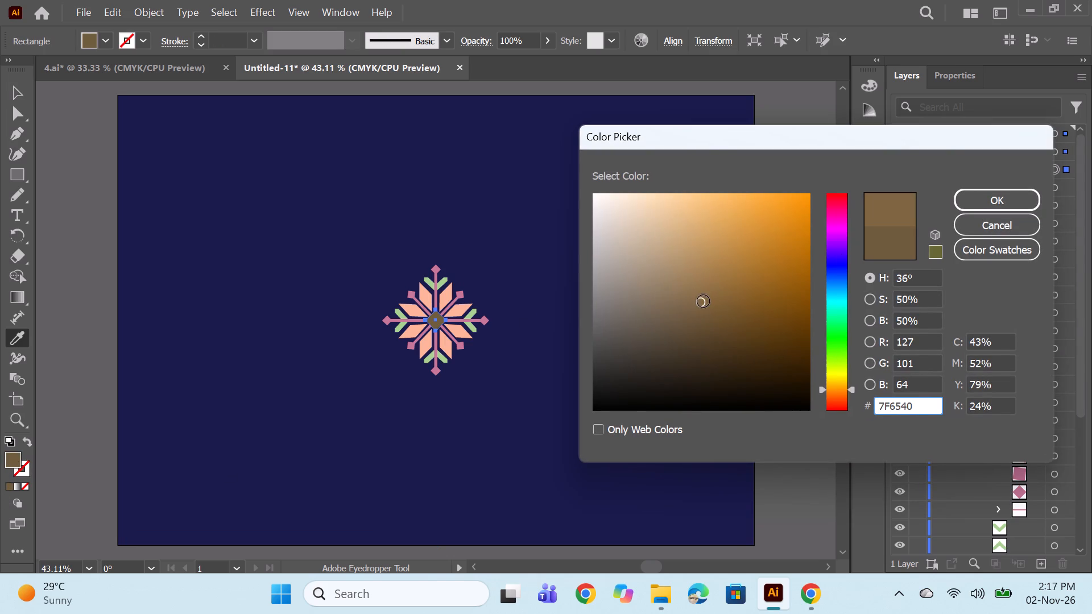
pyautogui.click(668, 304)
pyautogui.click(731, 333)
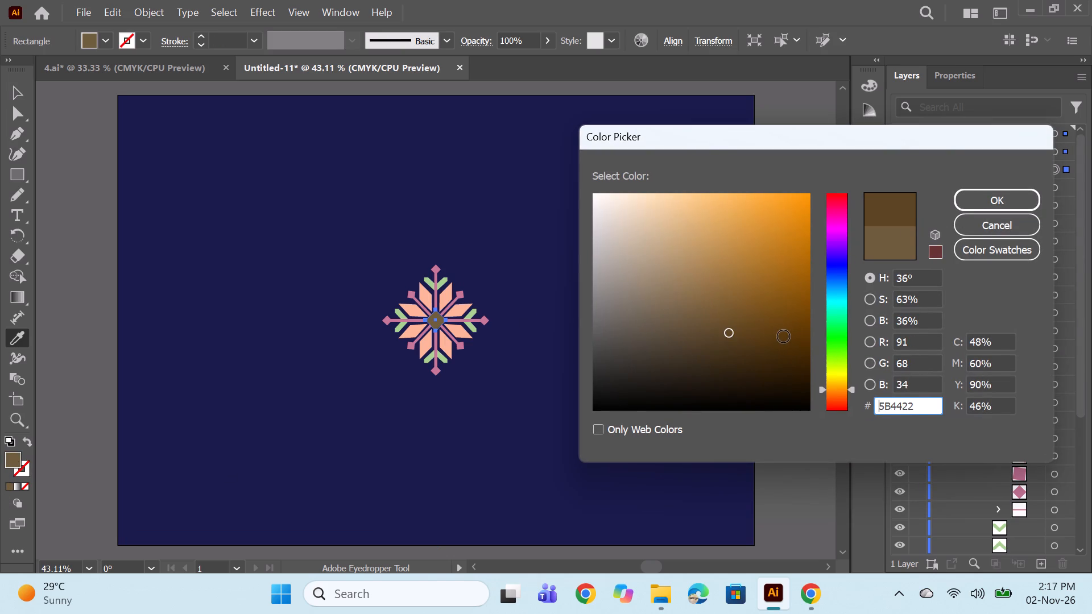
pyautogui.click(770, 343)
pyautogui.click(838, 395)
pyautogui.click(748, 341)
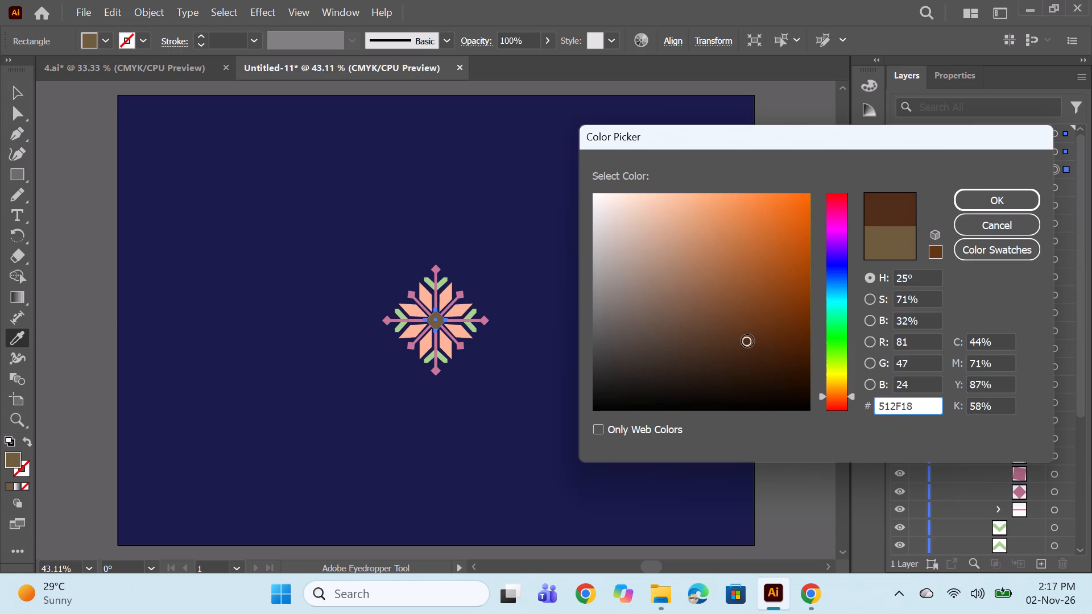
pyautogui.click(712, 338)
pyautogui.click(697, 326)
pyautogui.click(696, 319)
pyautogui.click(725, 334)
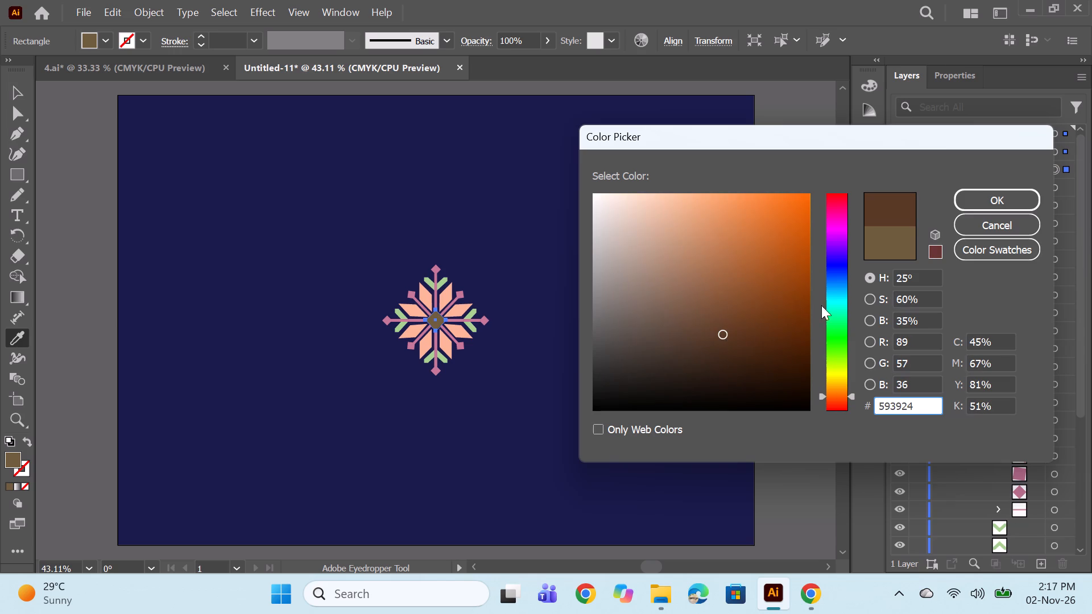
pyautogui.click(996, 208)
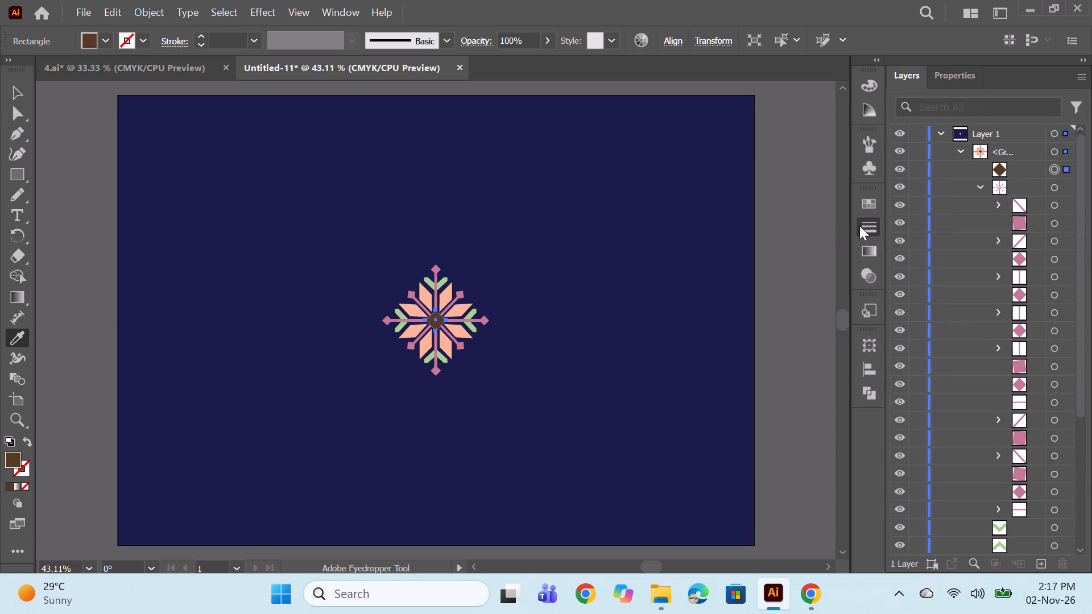
# Add a 0.75 pt black stroke to the motif's centre diamond.
pyautogui.click(859, 226)
pyautogui.tripleClick(717, 220)
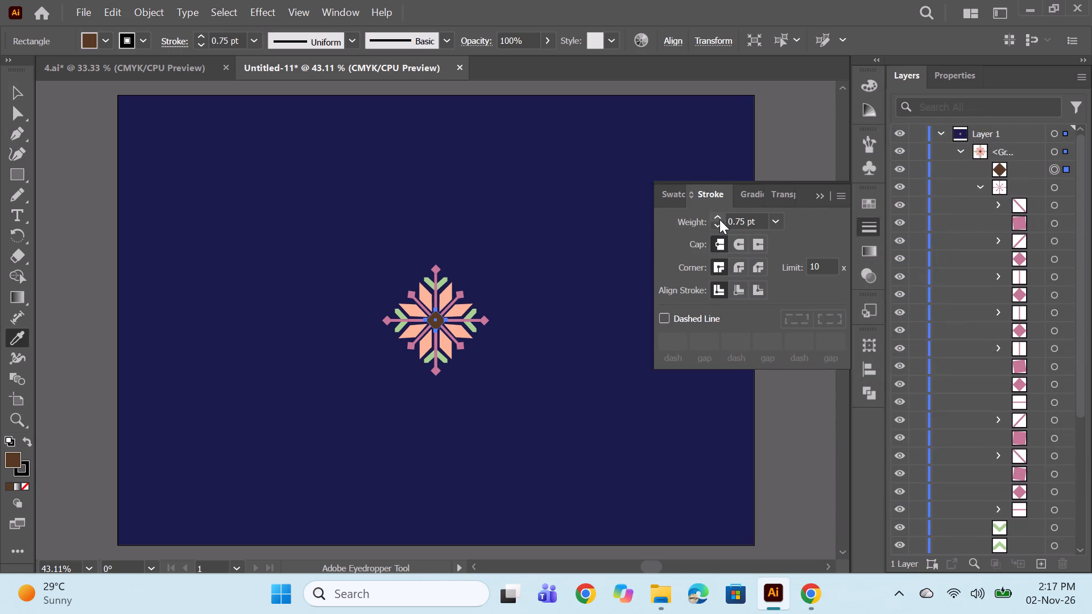
pyautogui.keyDown('ctrl'); pyautogui.click(787, 176); pyautogui.keyUp('ctrl')
pyautogui.click(818, 198)
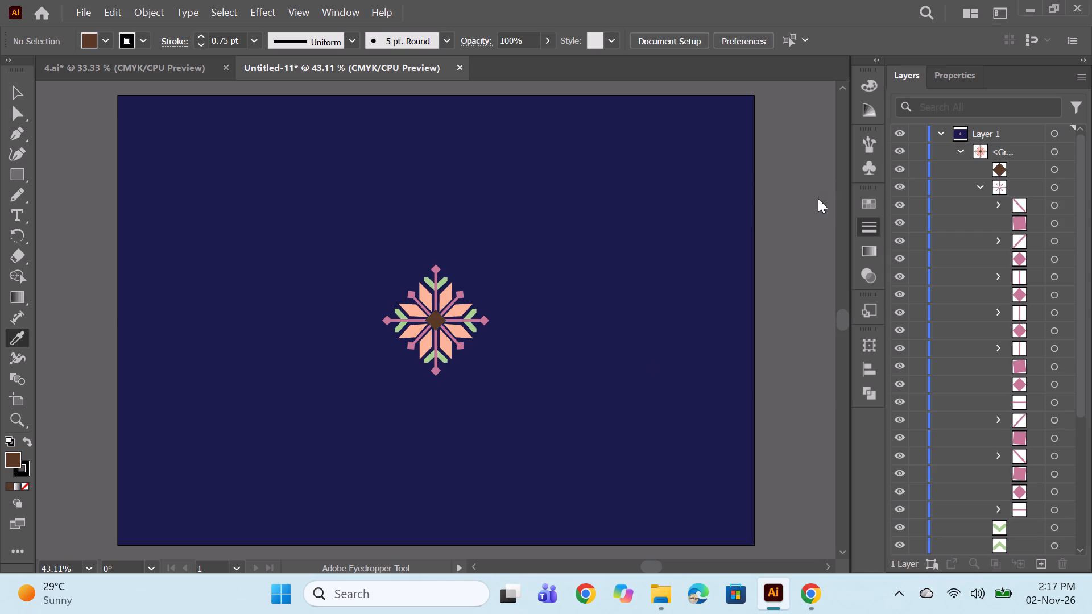
pyautogui.keyDown('ctrl'); pyautogui.click(776, 310); pyautogui.keyUp('ctrl')
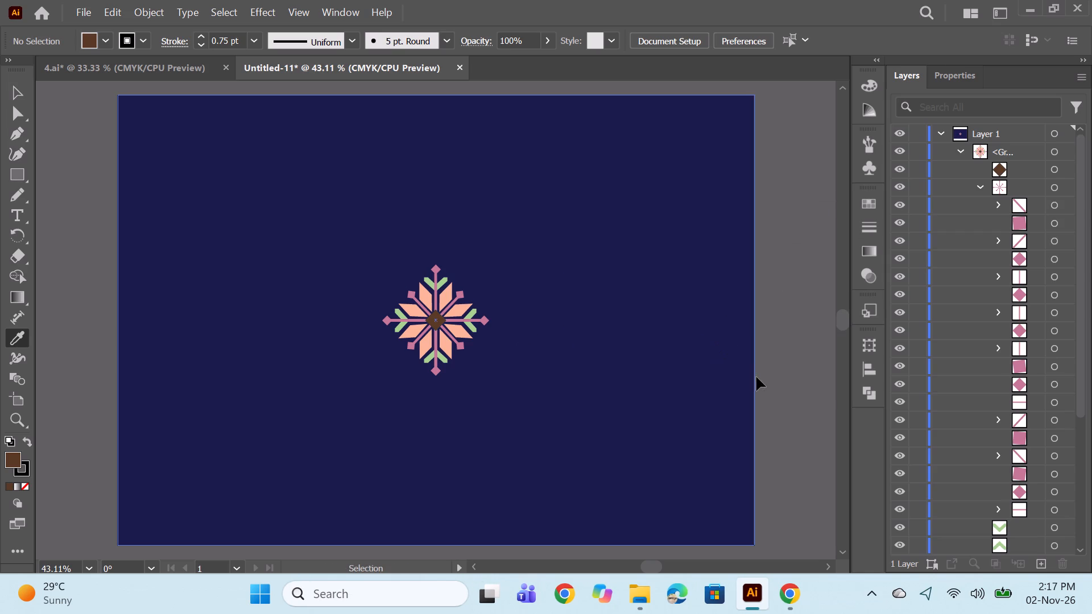
pyautogui.keyDown('ctrl'); pyautogui.click(756, 377); pyautogui.keyUp('ctrl')
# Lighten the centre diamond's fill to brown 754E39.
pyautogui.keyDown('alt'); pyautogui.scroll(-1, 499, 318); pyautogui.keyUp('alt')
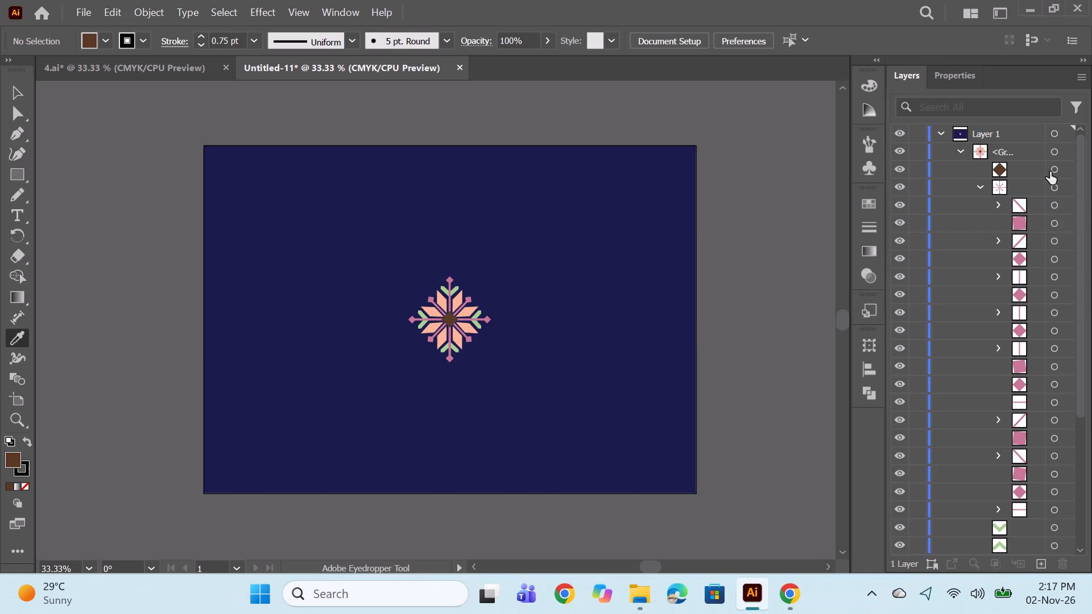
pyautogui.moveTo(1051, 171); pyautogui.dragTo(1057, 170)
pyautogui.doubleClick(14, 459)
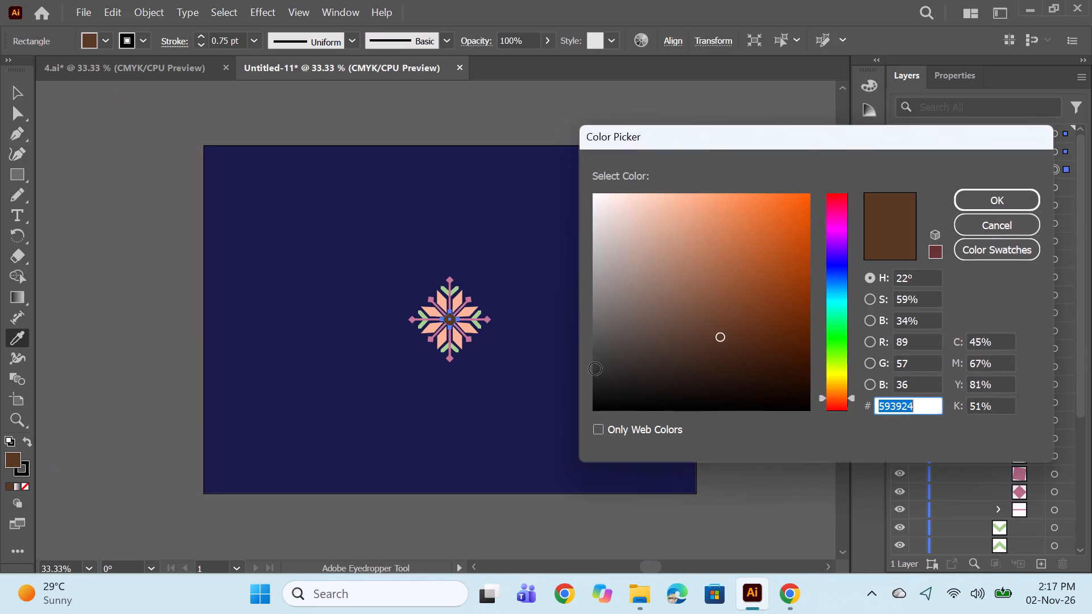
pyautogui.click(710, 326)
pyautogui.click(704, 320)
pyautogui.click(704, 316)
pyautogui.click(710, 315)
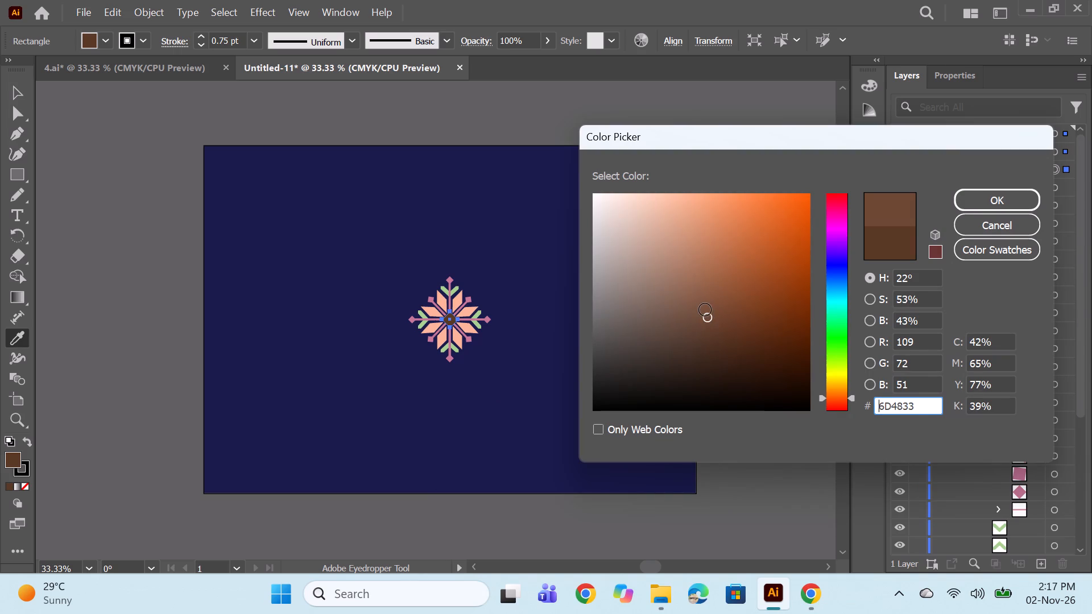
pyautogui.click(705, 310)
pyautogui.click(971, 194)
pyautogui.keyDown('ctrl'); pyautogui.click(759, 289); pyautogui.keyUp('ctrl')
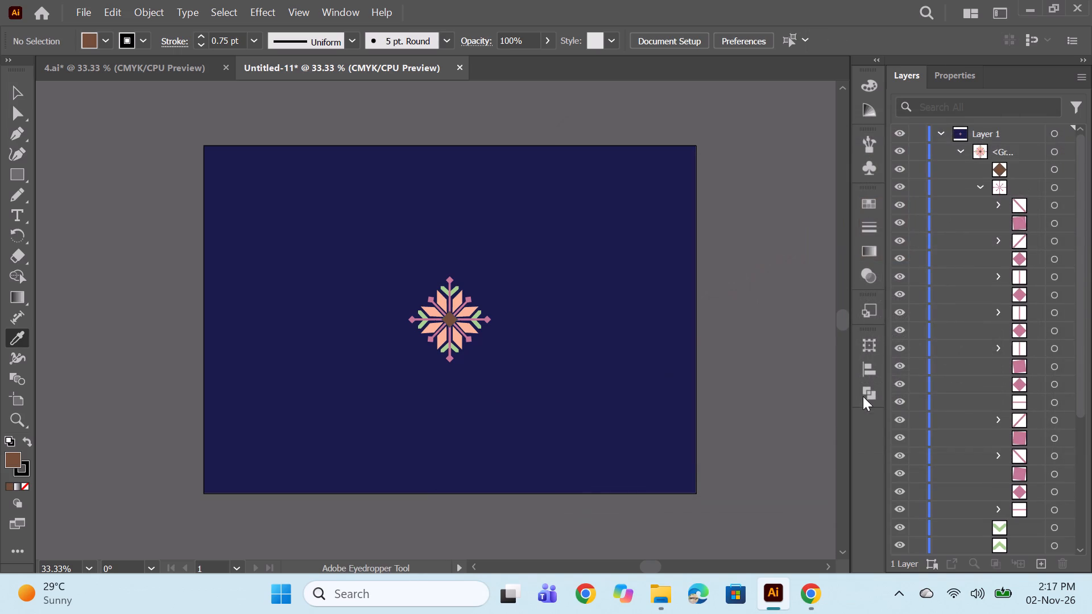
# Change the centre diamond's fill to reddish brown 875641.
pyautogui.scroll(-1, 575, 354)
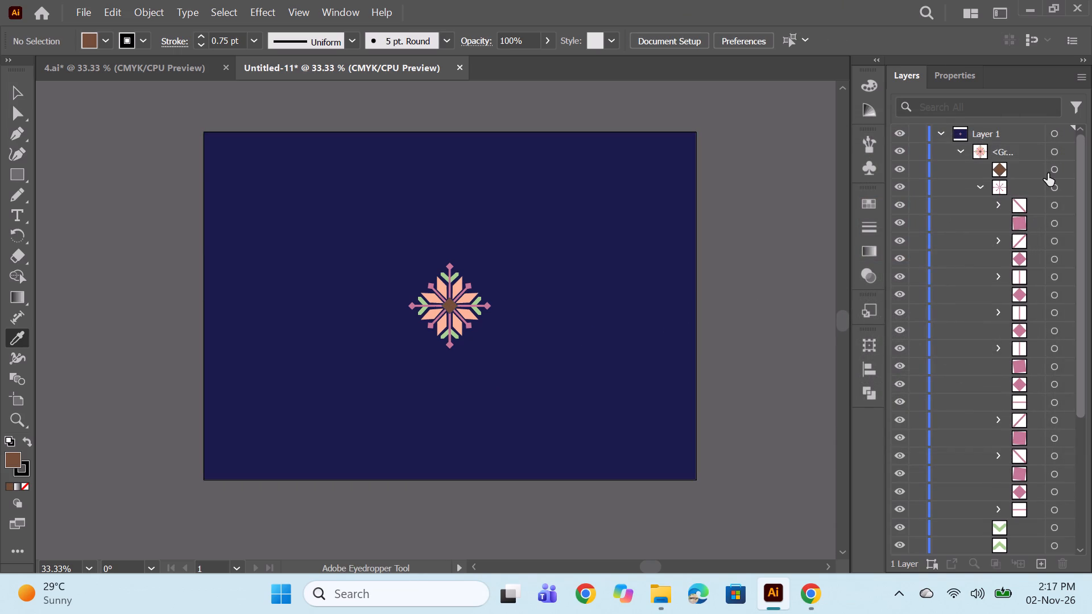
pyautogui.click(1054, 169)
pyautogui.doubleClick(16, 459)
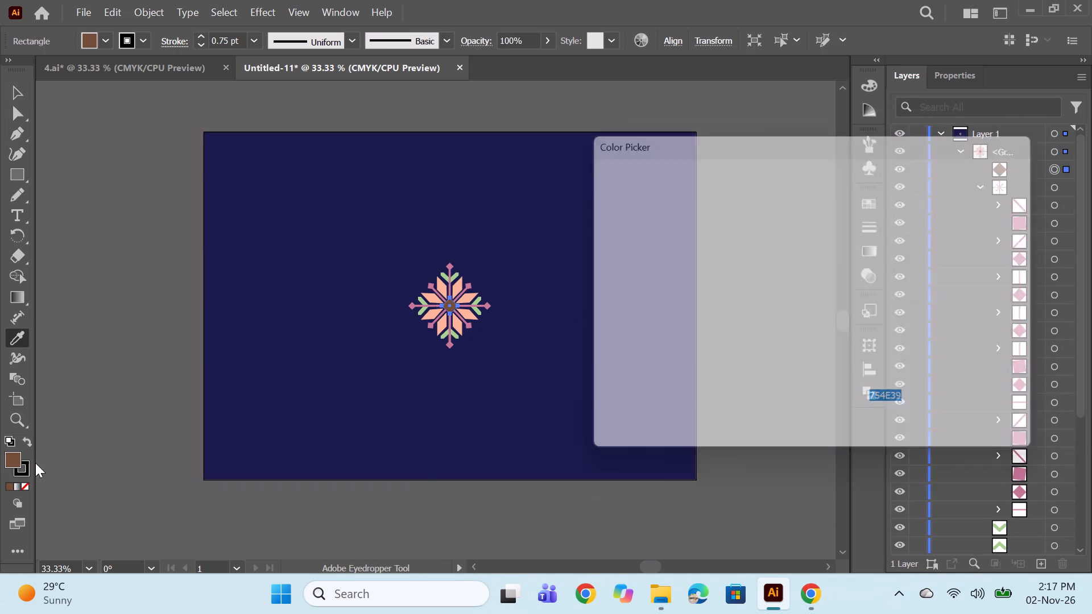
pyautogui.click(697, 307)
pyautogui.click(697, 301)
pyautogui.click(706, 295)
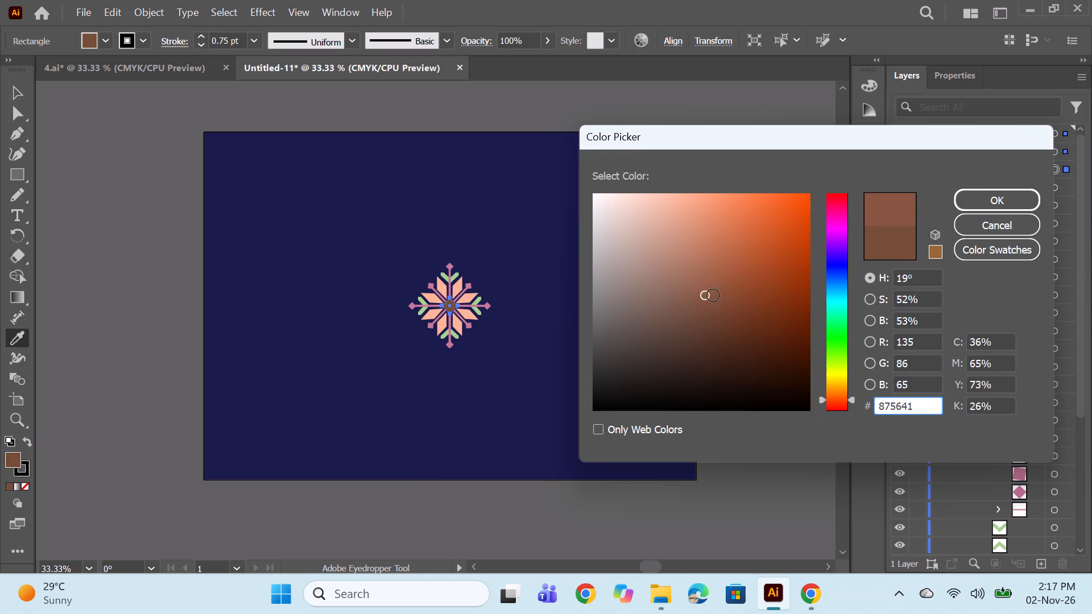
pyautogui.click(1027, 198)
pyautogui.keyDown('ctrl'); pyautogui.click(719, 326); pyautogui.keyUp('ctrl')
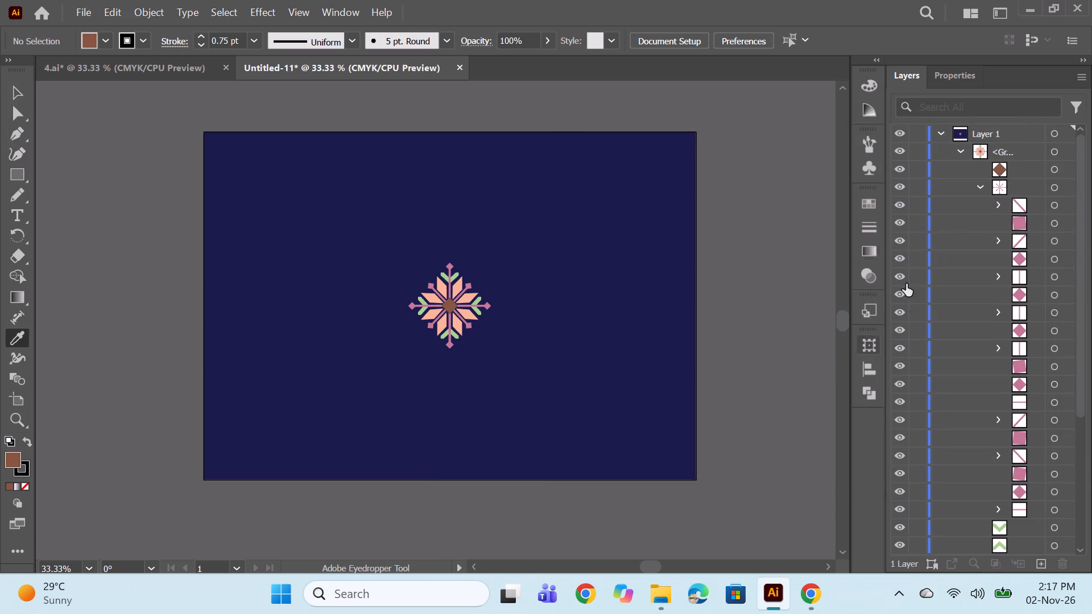
# Adjust the centre diamond's fill to a slightly lighter reddish brown than the current one.
pyautogui.click(1055, 169)
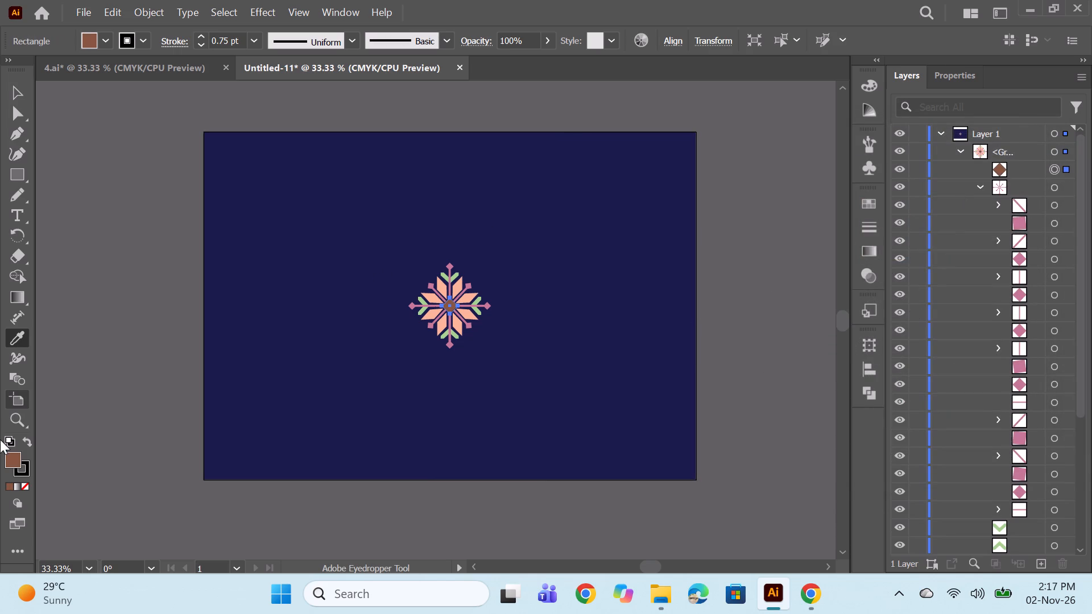
pyautogui.doubleClick(14, 454)
pyautogui.click(699, 289)
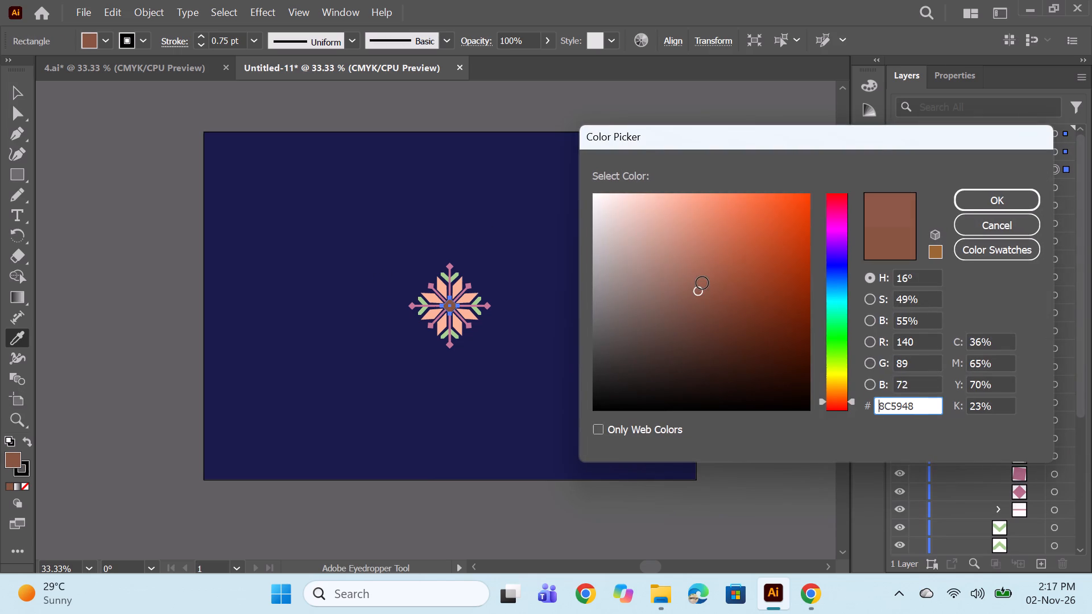
pyautogui.click(702, 283)
pyautogui.click(974, 200)
pyautogui.keyDown('ctrl'); pyautogui.click(705, 265); pyautogui.keyUp('ctrl')
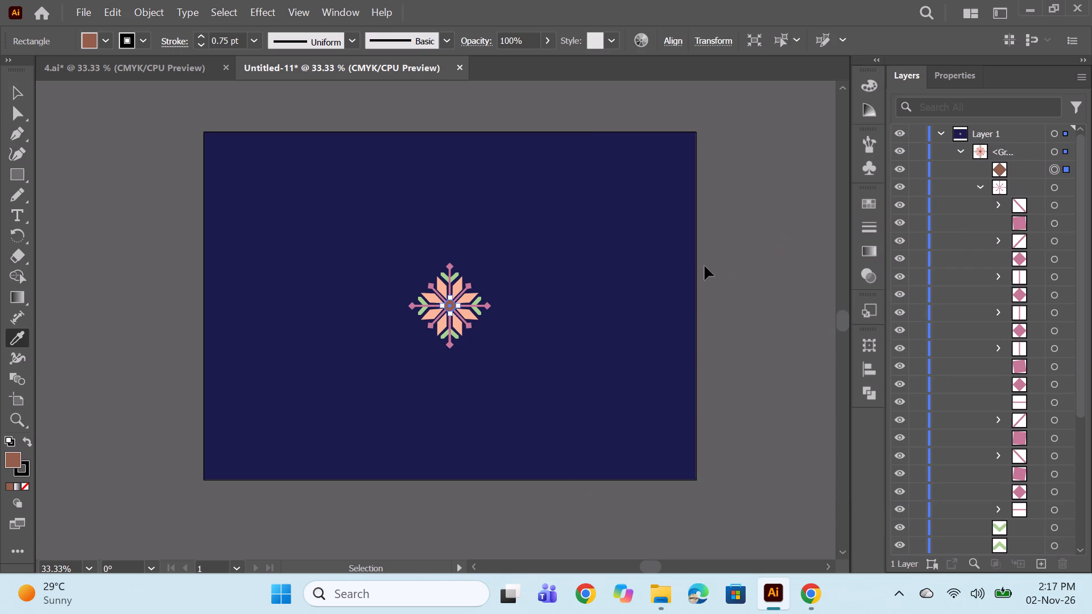
# Select the whole motif group and make a new pattern from it.
pyautogui.click(12, 92)
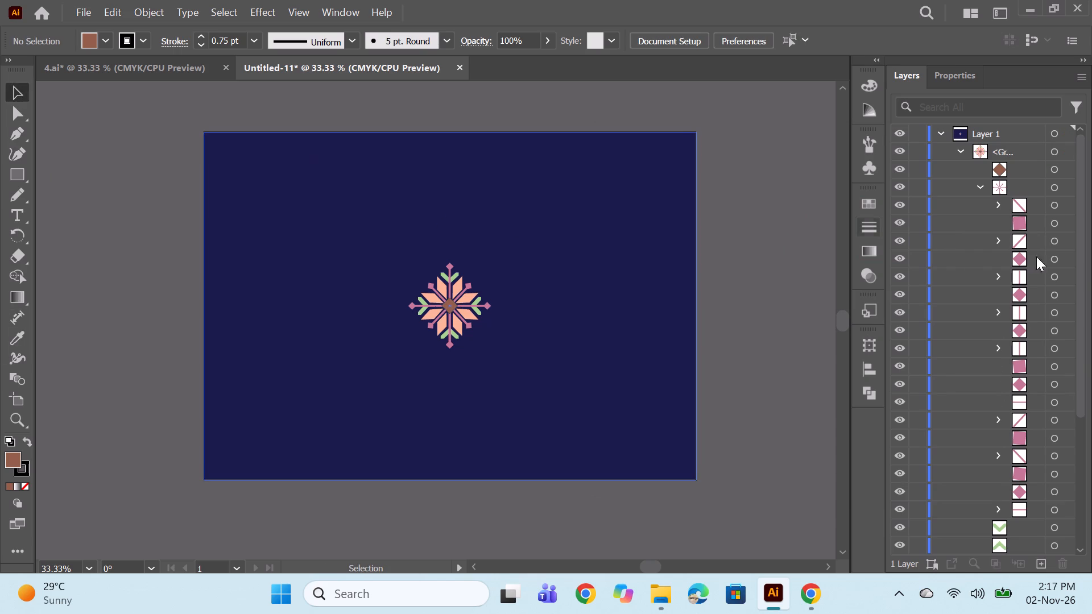
pyautogui.click(1056, 151)
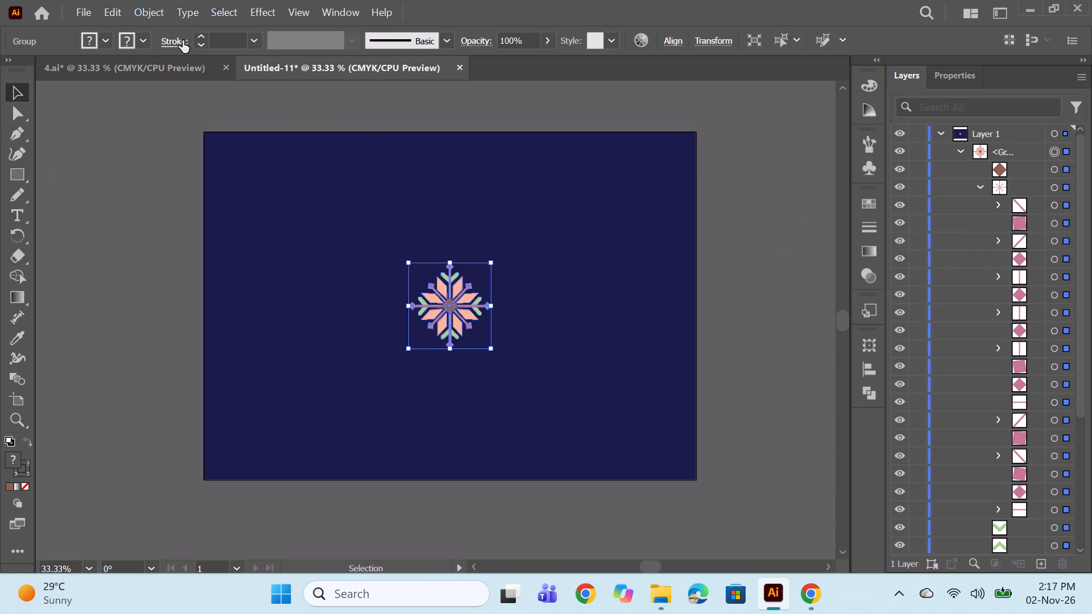
pyautogui.click(153, 8)
pyautogui.click(237, 355)
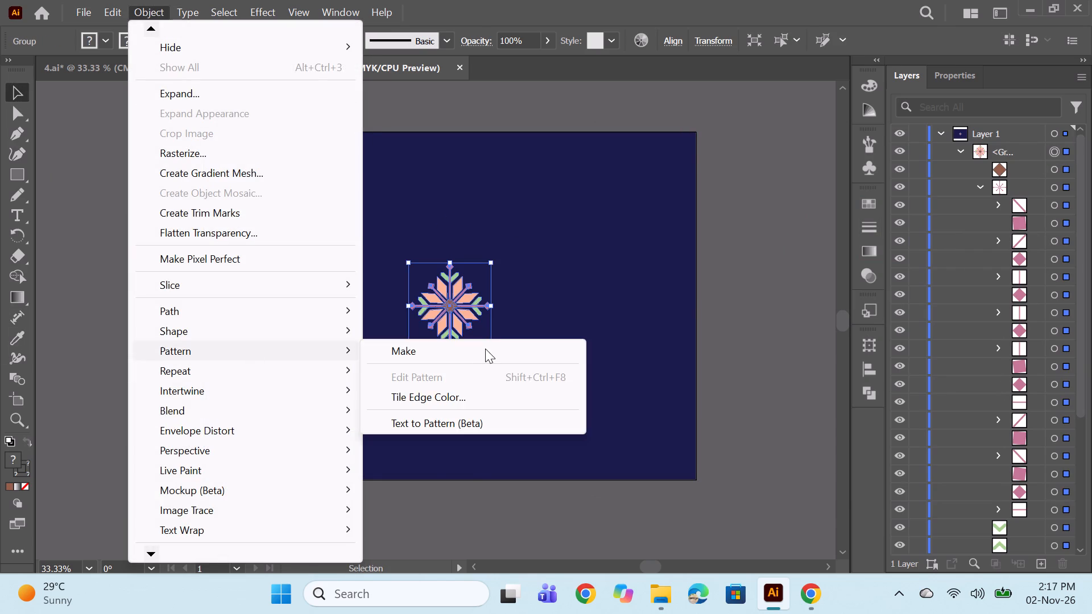
pyautogui.click(482, 356)
pyautogui.click(703, 328)
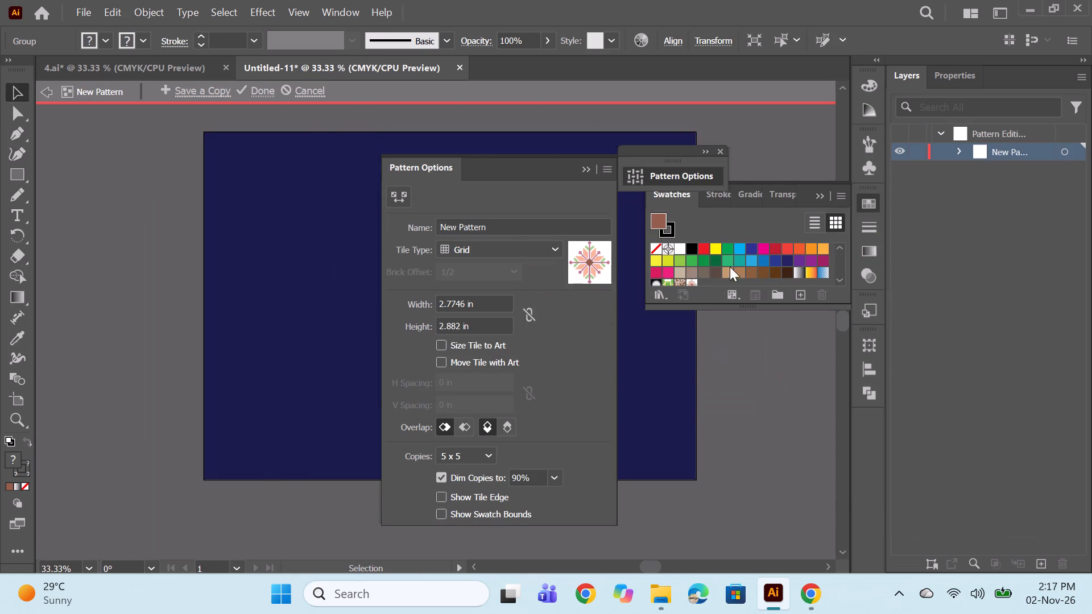
# Set the pattern to Hex by Row tiling, sized to the art with 0.6 in horizontal and vertical spacing, and finish pattern editing.
pyautogui.click(549, 247)
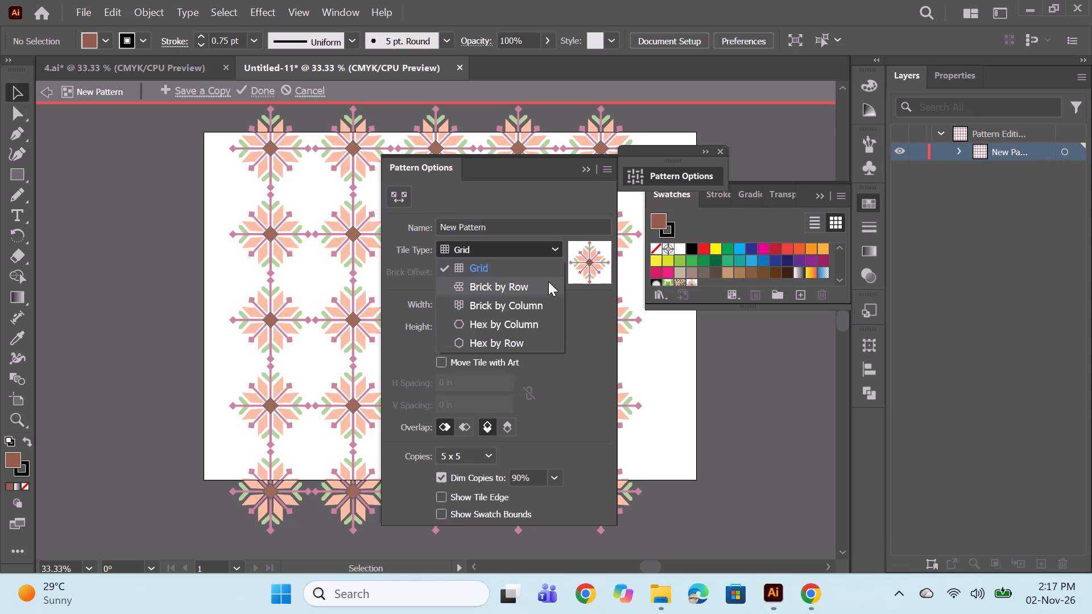
pyautogui.click(535, 334)
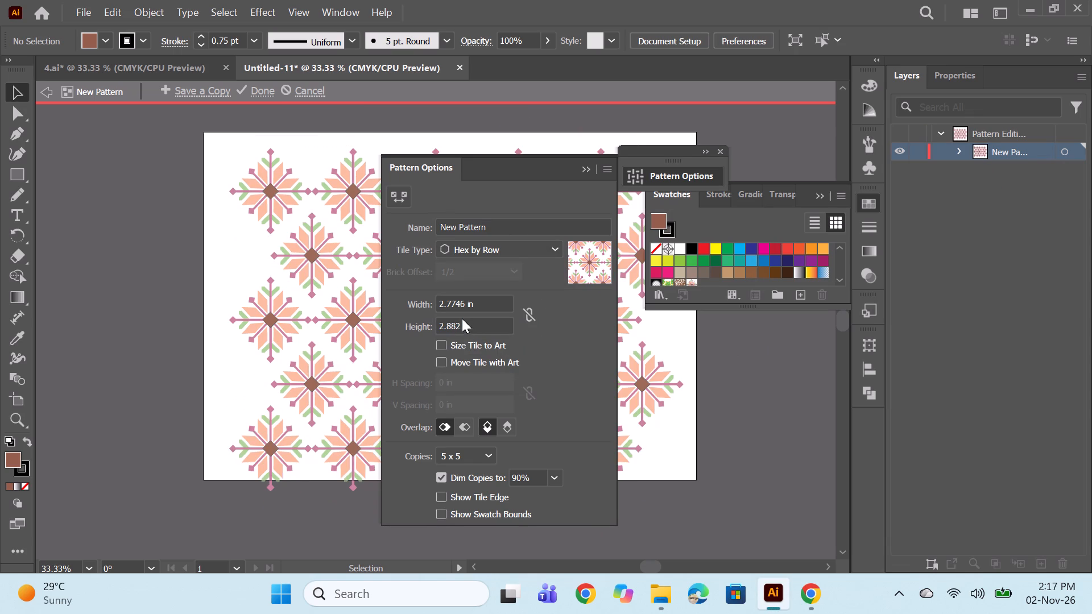
pyautogui.click(442, 346)
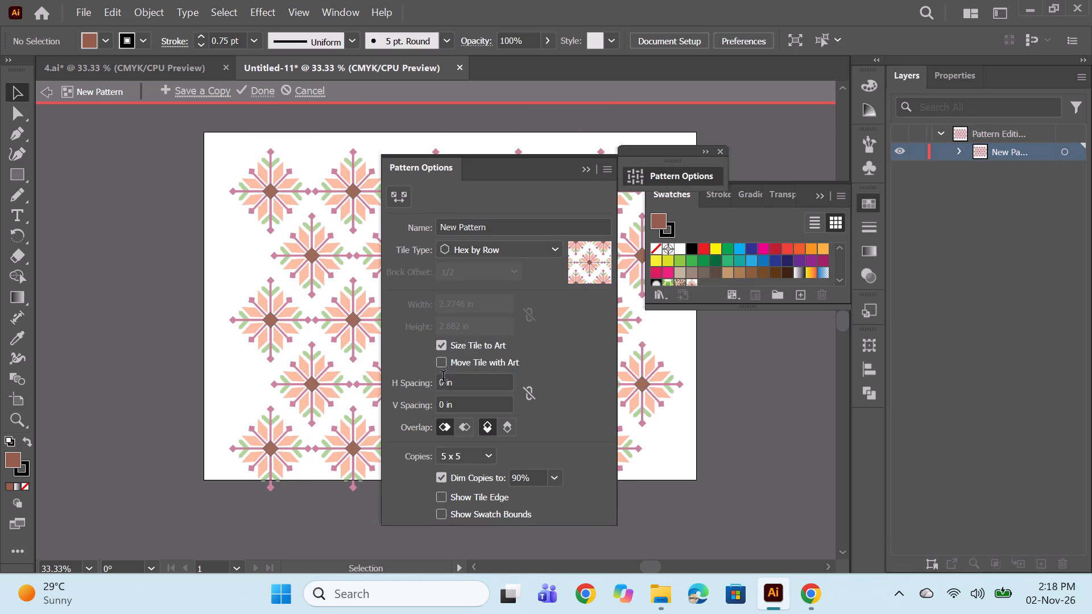
pyautogui.click(443, 378)
pyautogui.press('BackSpace')
pyautogui.write('0.6')
pyautogui.press('Return')
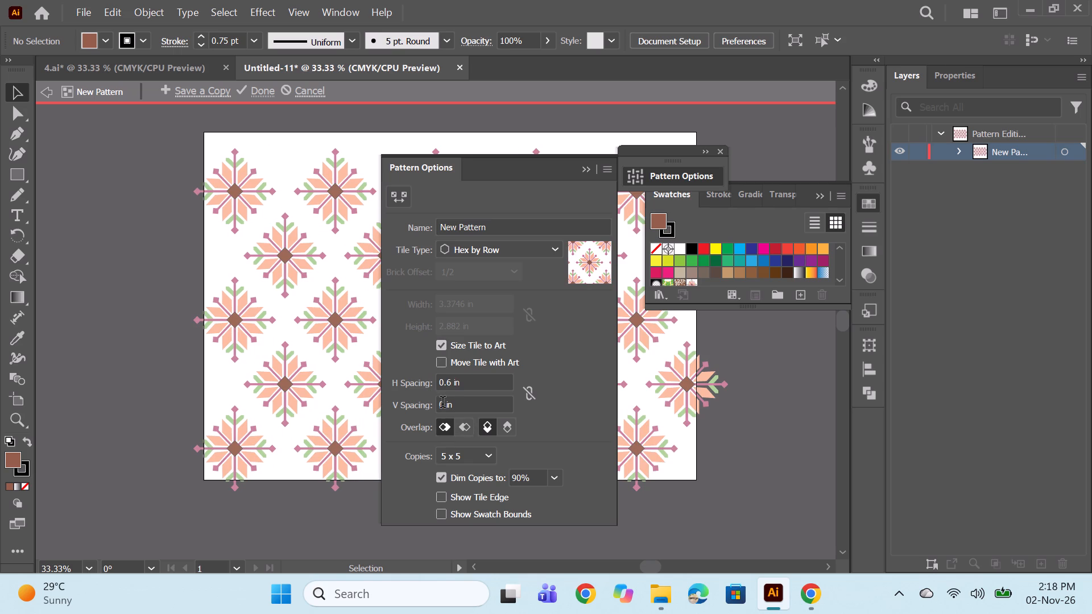
pyautogui.click(442, 404)
pyautogui.press('BackSpace')
pyautogui.write('0.6')
pyautogui.press('Return')
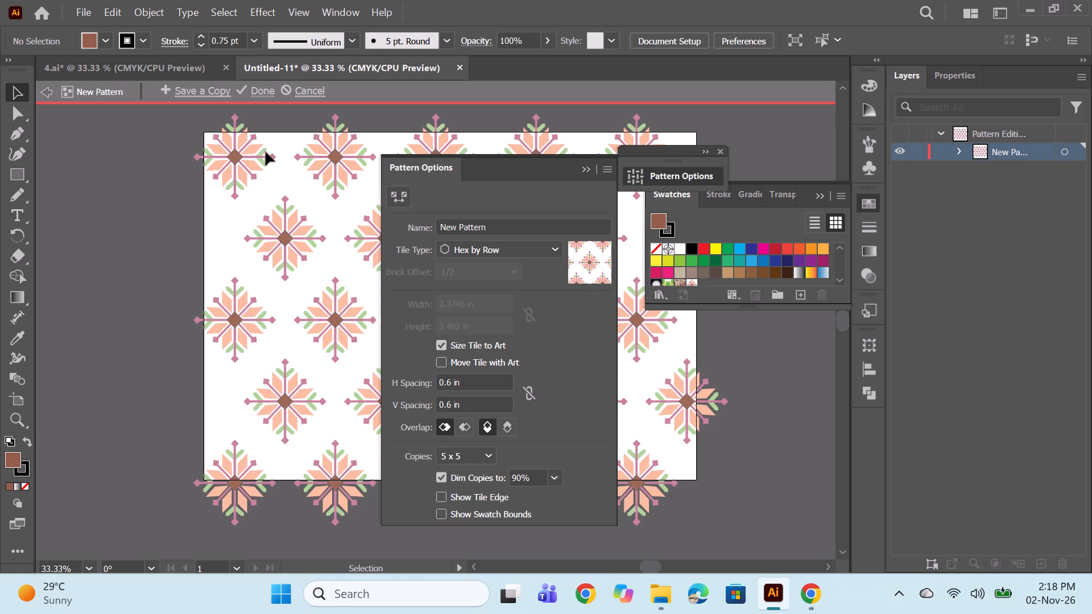
pyautogui.click(256, 91)
# Draw a rectangle covering the whole artboard and fill it with the new floral pattern swatch.
pyautogui.click(19, 173)
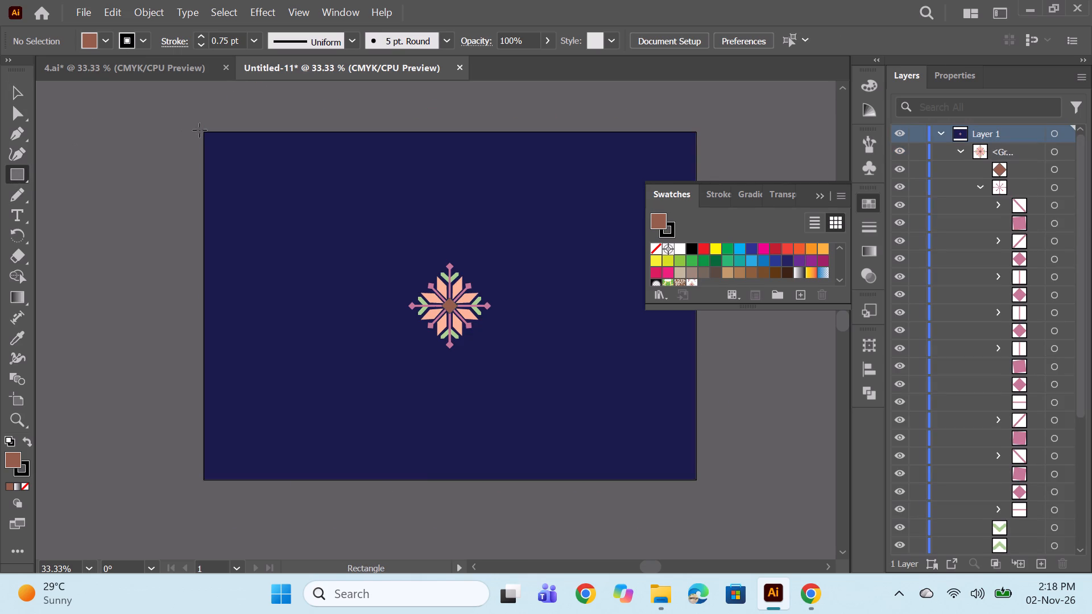
pyautogui.moveTo(204, 130); pyautogui.dragTo(427, 375)
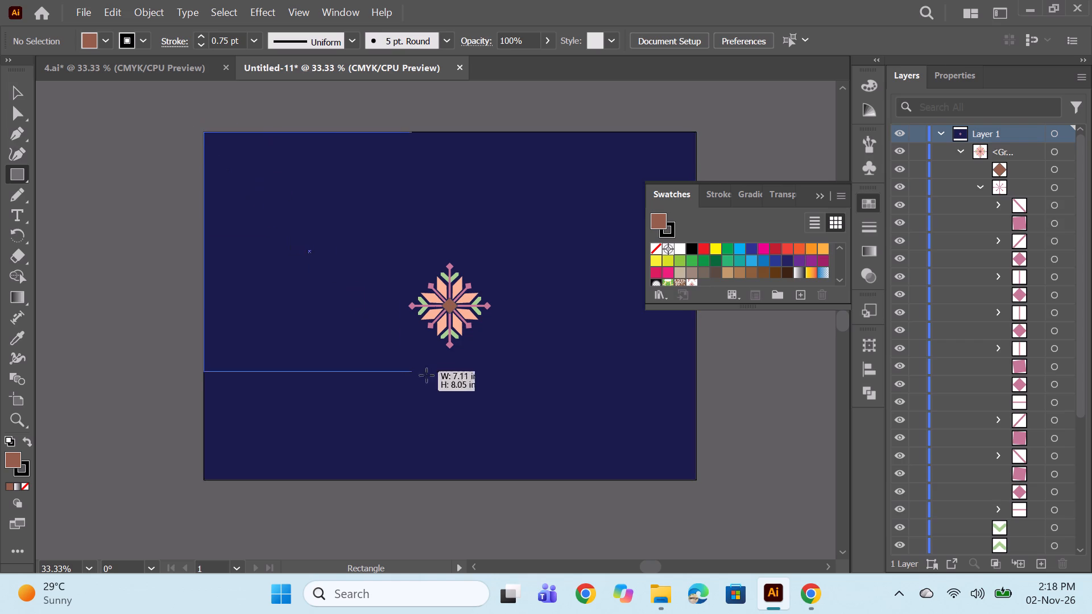
pyautogui.moveTo(427, 375); pyautogui.dragTo(695, 481)
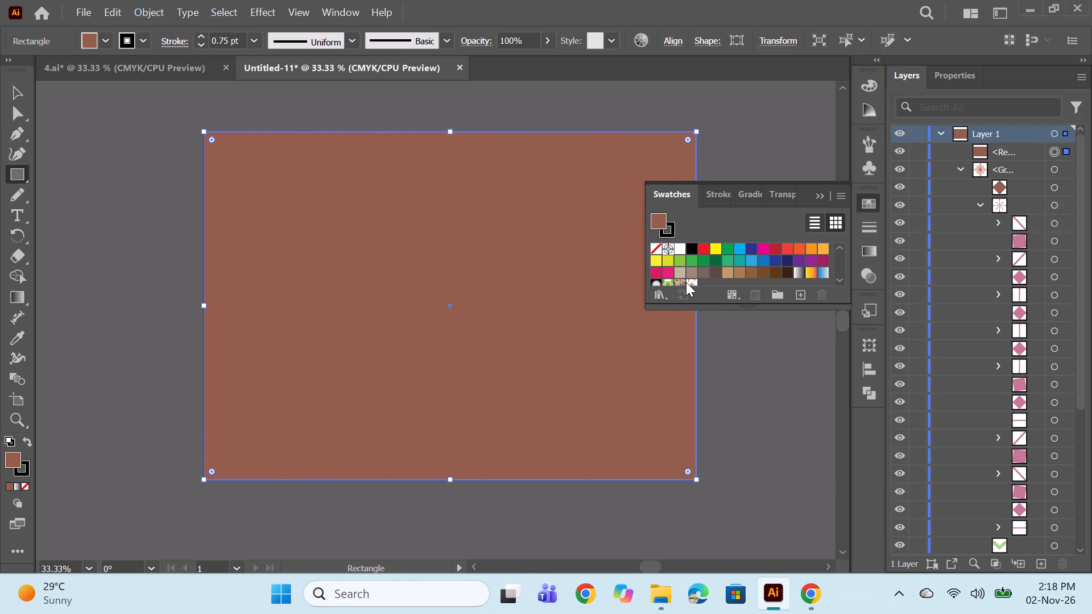
pyautogui.click(688, 280)
# Hide the original motif group so that only the pattern rectangle and the navy background show.
pyautogui.click(959, 168)
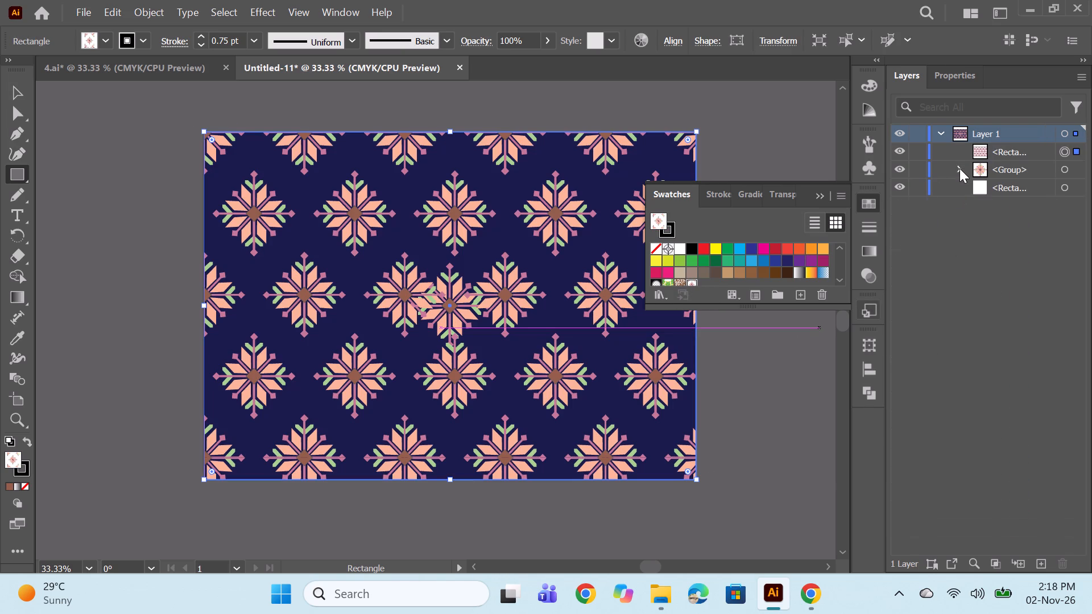
pyautogui.click(900, 168)
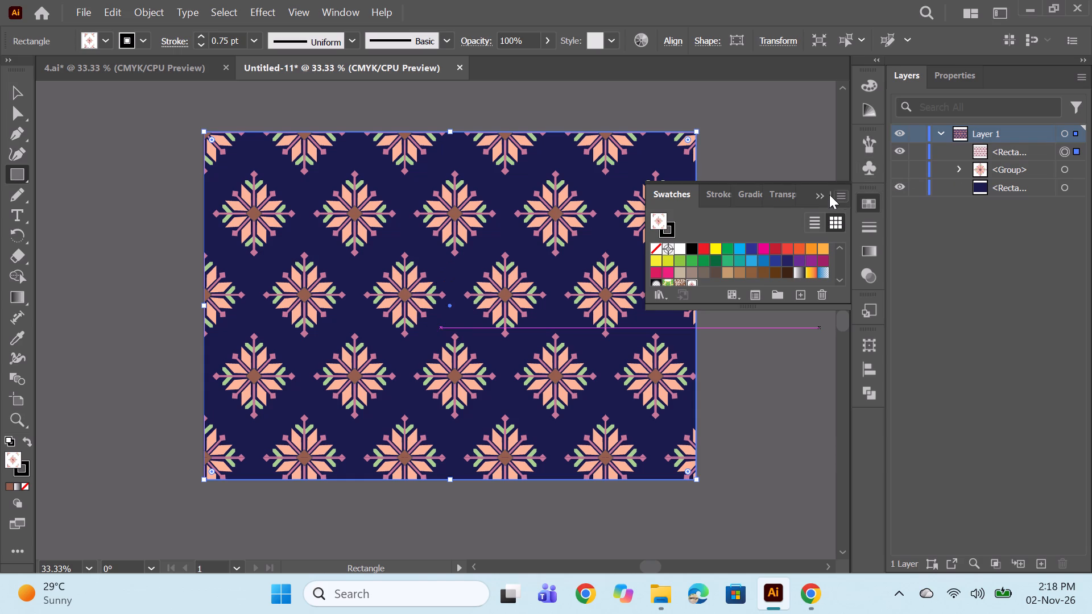
pyautogui.click(817, 195)
pyautogui.keyDown('ctrl'); pyautogui.click(767, 297); pyautogui.keyUp('ctrl')
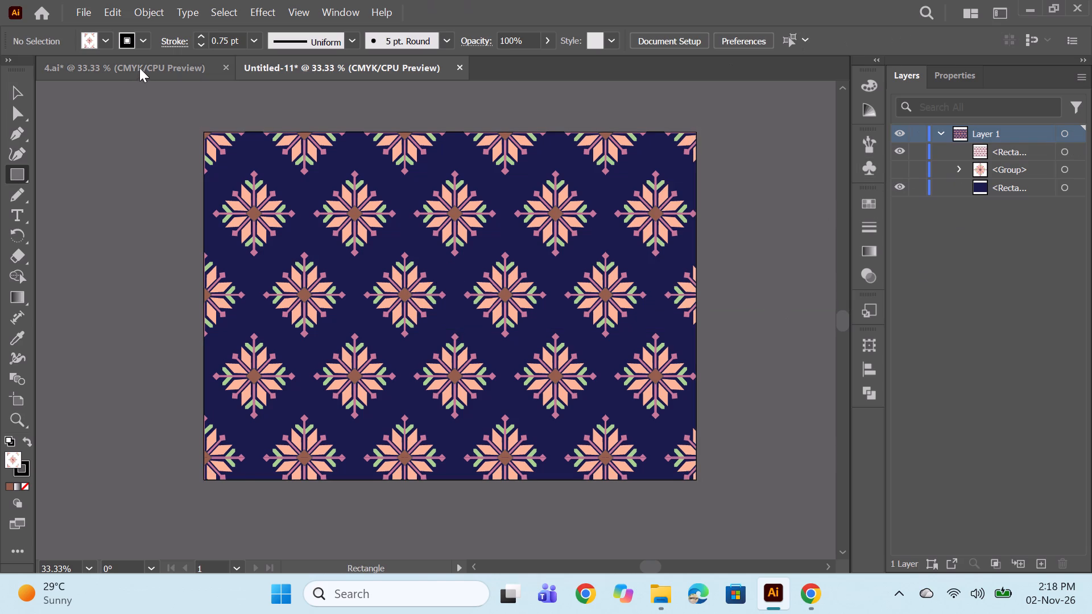
# Compare the navy colourway with the maroon version in the 4.ai document.
pyautogui.click(139, 68)
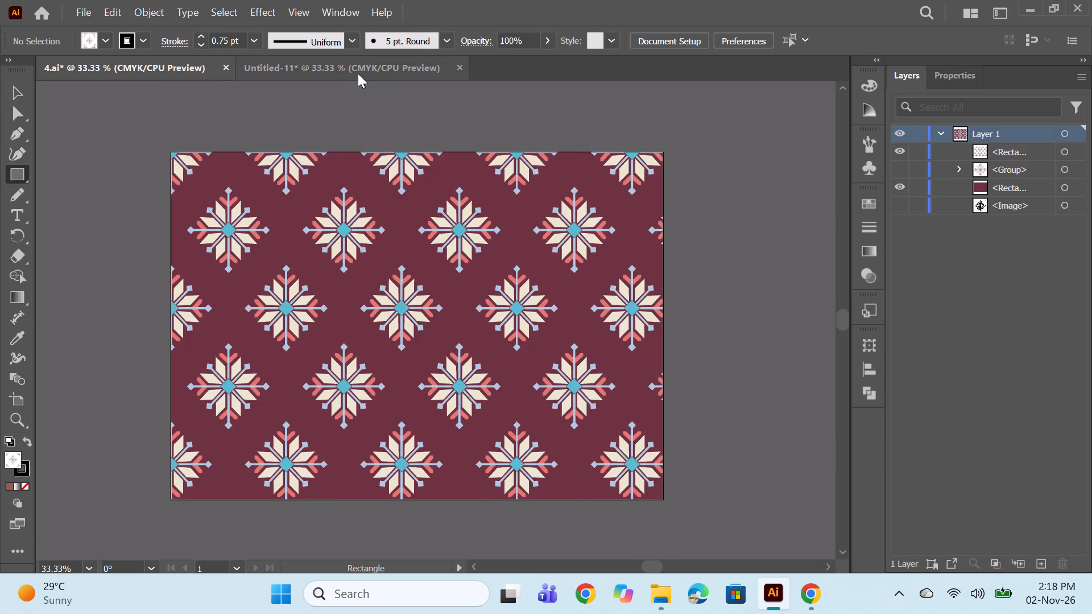
pyautogui.click(358, 73)
pyautogui.click(156, 74)
pyautogui.click(328, 61)
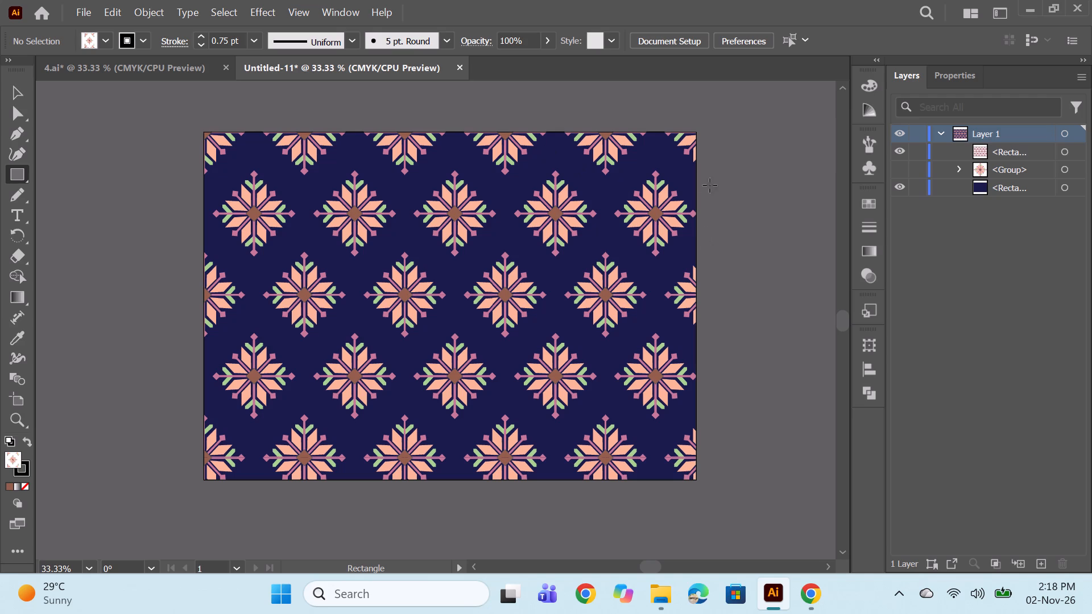
# Save the navy colourway as an Adobe Illustrator file named 4-c2 in the Plain prints folder.
pyautogui.hotkey('ctrl', 's')
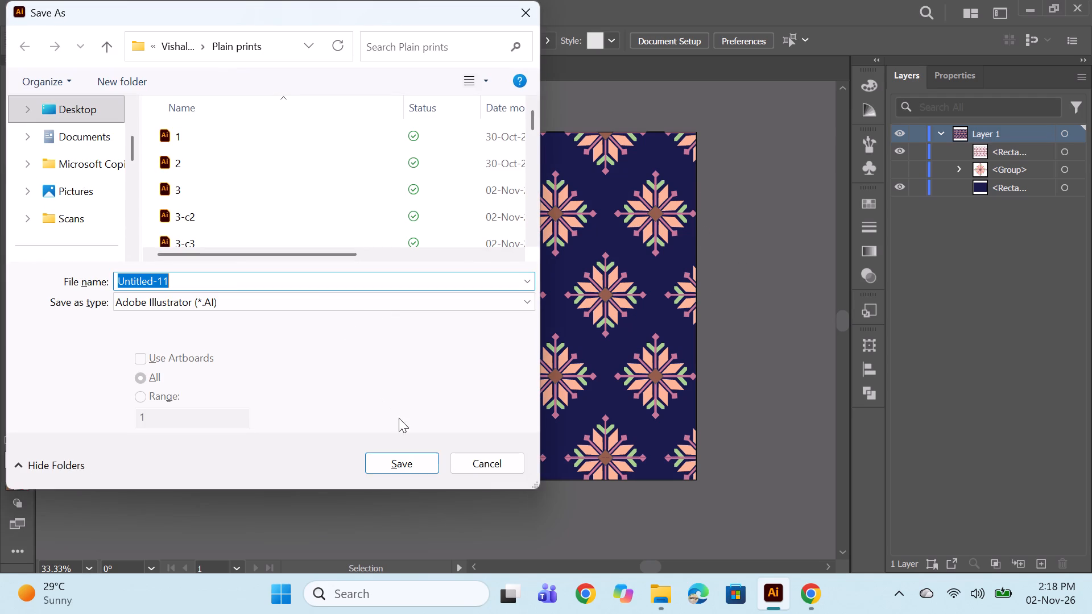
pyautogui.write('4-c2')
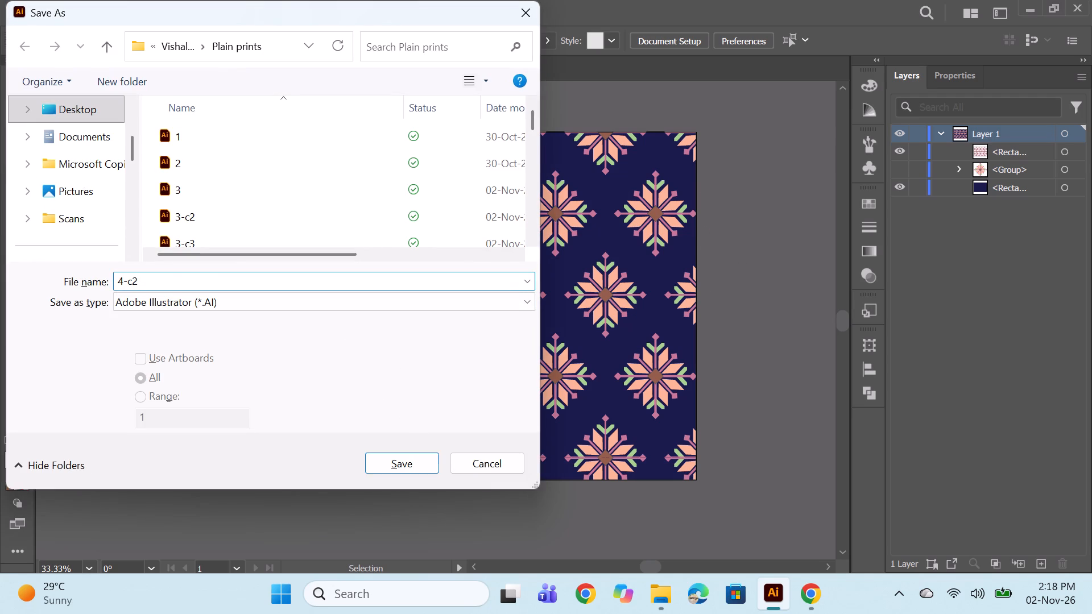
pyautogui.press('Return')
pyautogui.click(593, 542)
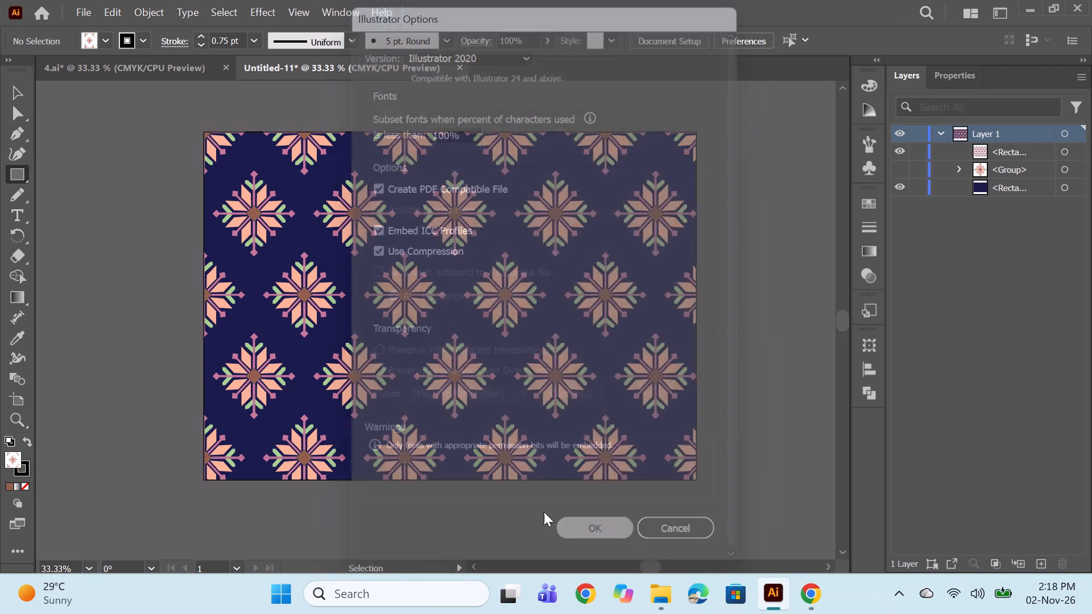
# Change the background rectangle's fill to the bluer navy 071F56.
pyautogui.click(1065, 189)
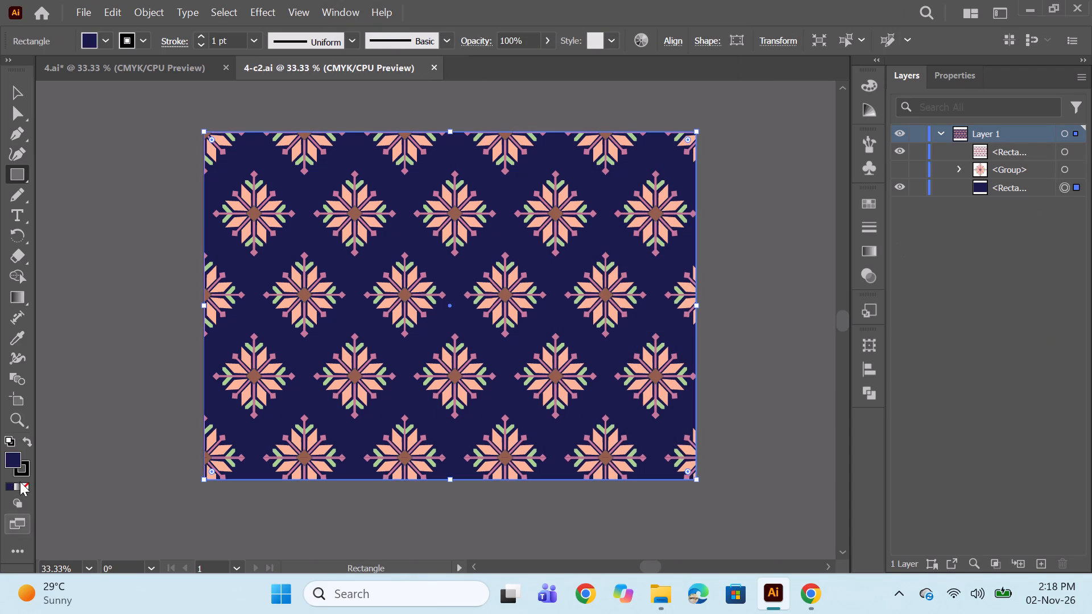
pyautogui.doubleClick(17, 460)
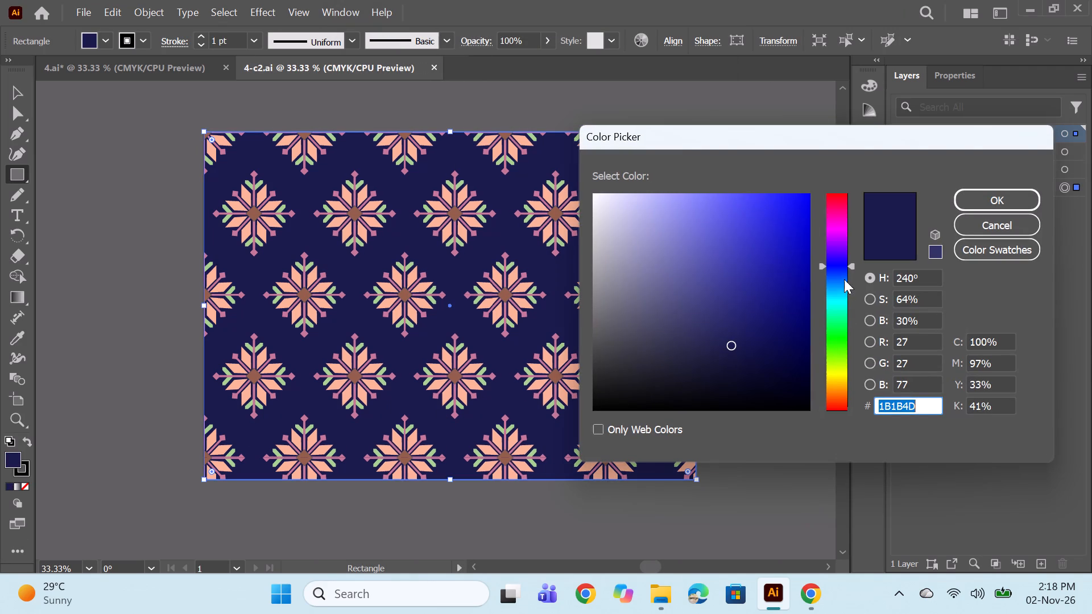
pyautogui.click(840, 270)
pyautogui.click(834, 276)
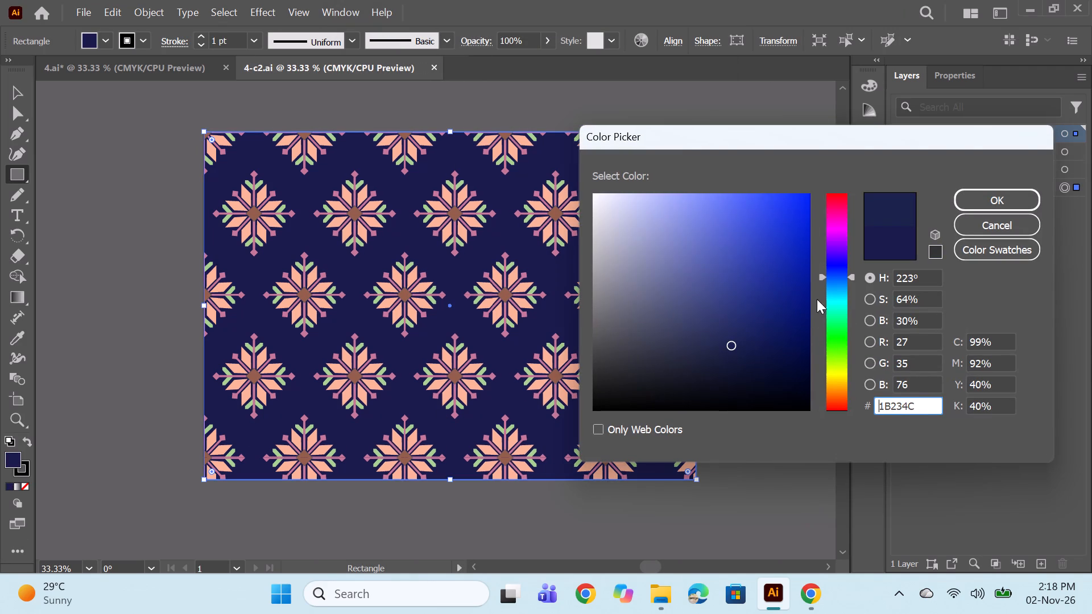
pyautogui.click(768, 346)
pyautogui.click(780, 334)
pyautogui.click(785, 342)
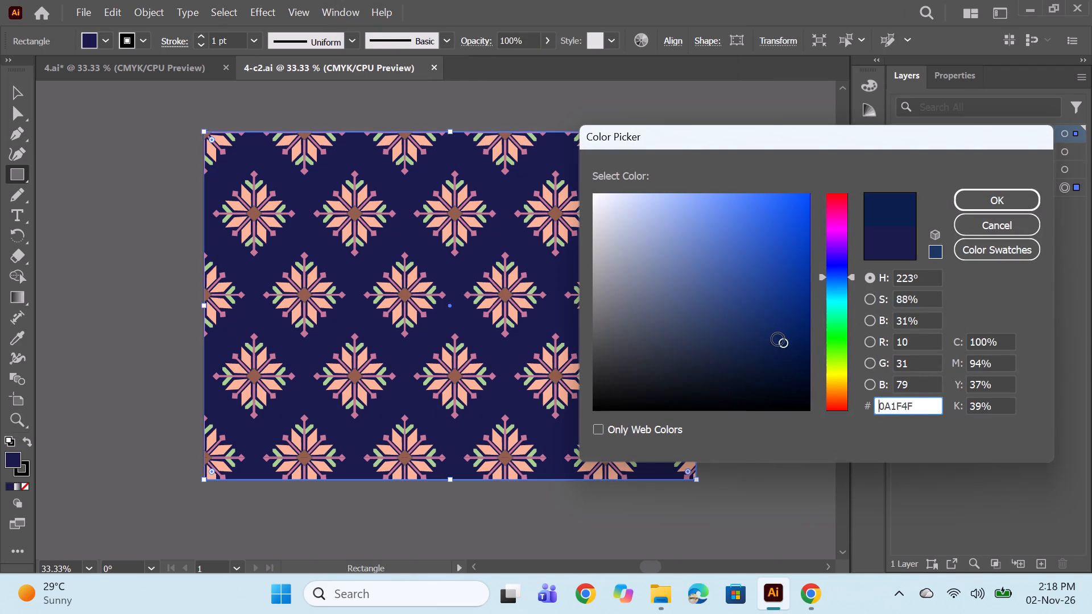
pyautogui.click(785, 331)
pyautogui.click(793, 335)
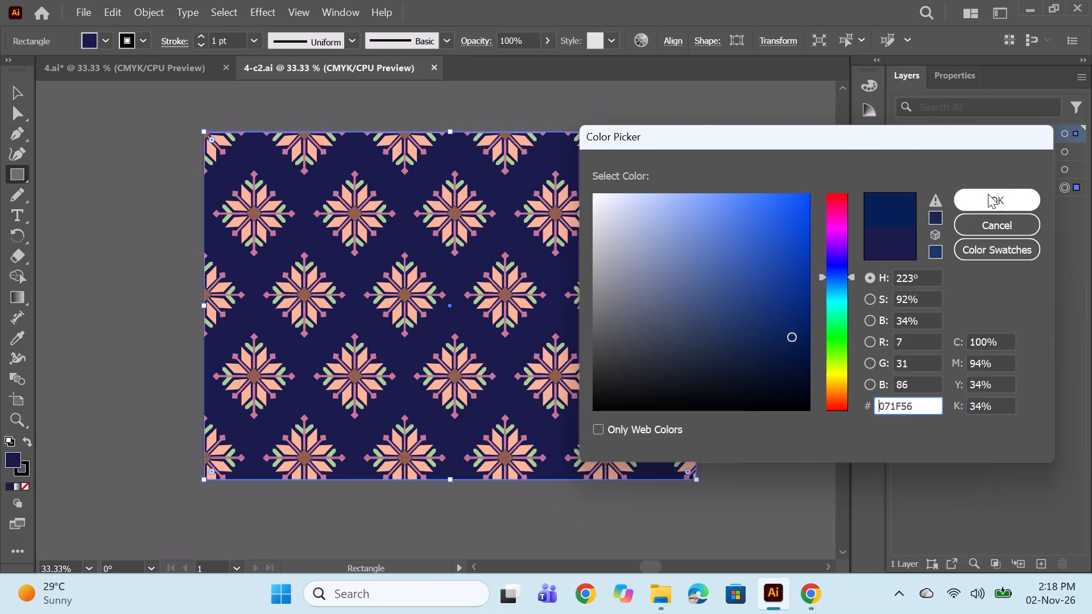
pyautogui.click(988, 194)
# Mute the background rectangle's fill to a less saturated dark navy close to 142851.
pyautogui.doubleClick(15, 460)
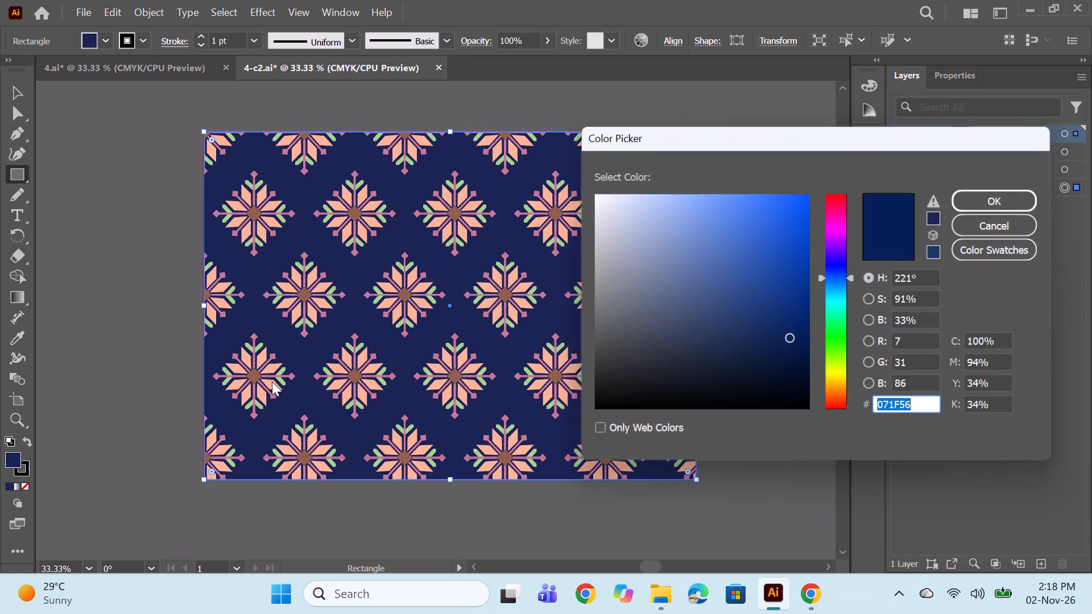
pyautogui.click(739, 350)
pyautogui.click(758, 341)
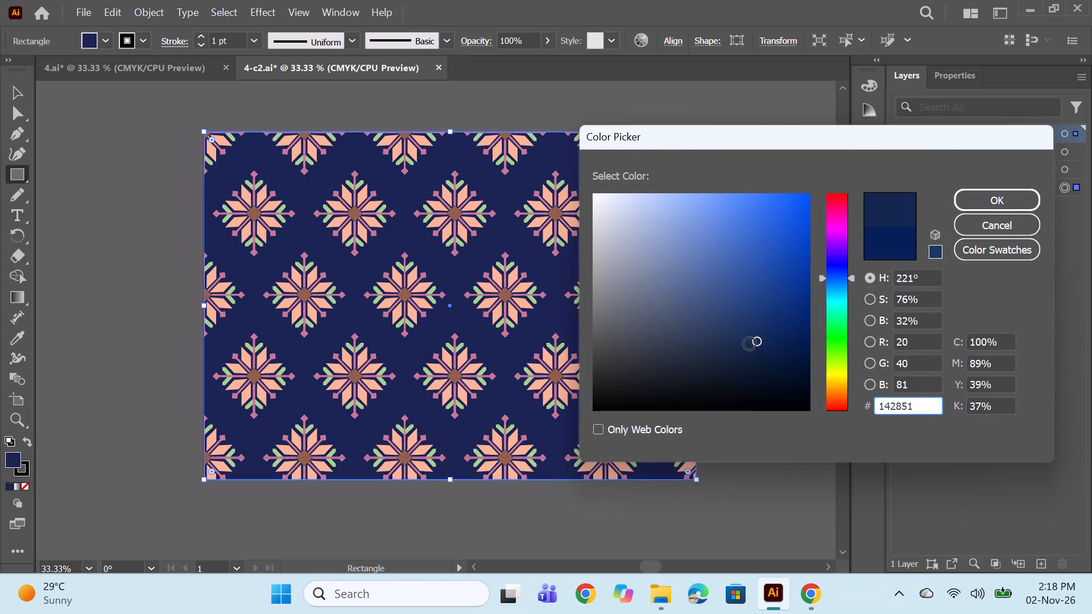
pyautogui.click(750, 345)
pyautogui.click(999, 206)
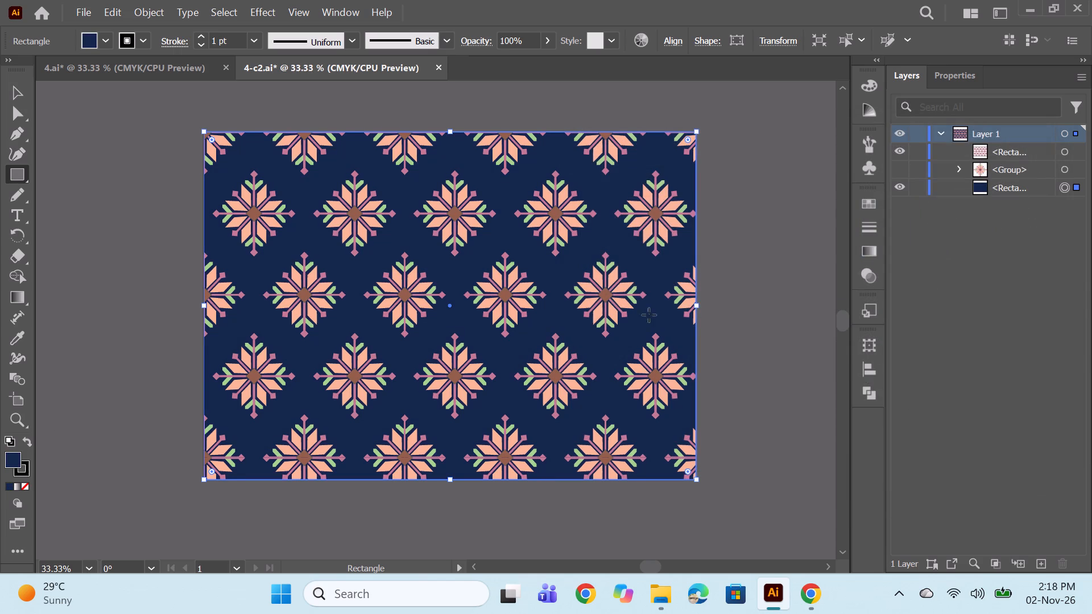
pyautogui.keyDown('ctrl'); pyautogui.click(755, 344); pyautogui.keyUp('ctrl')
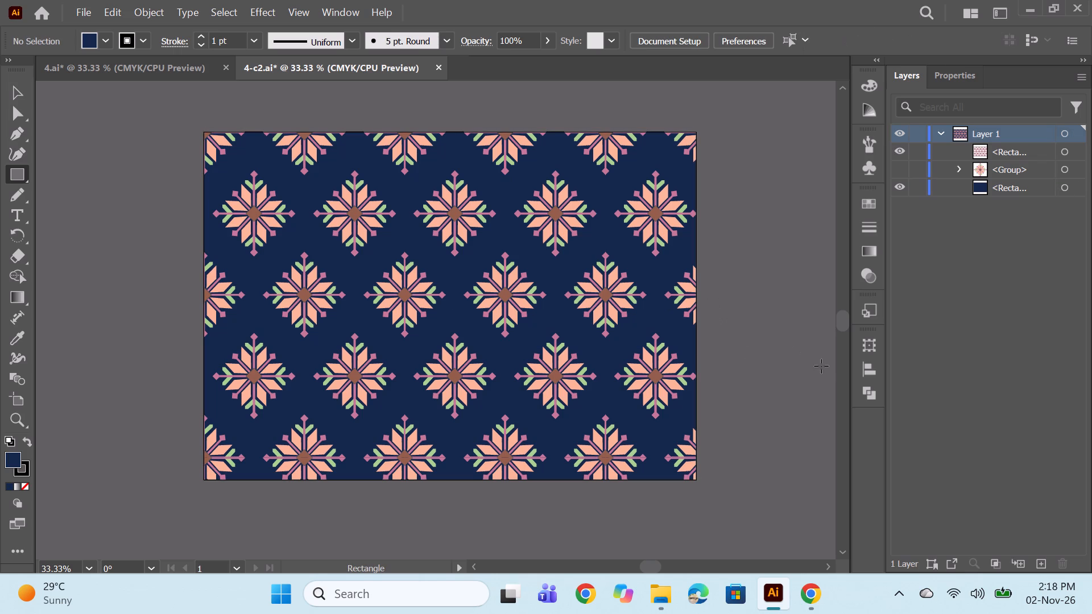
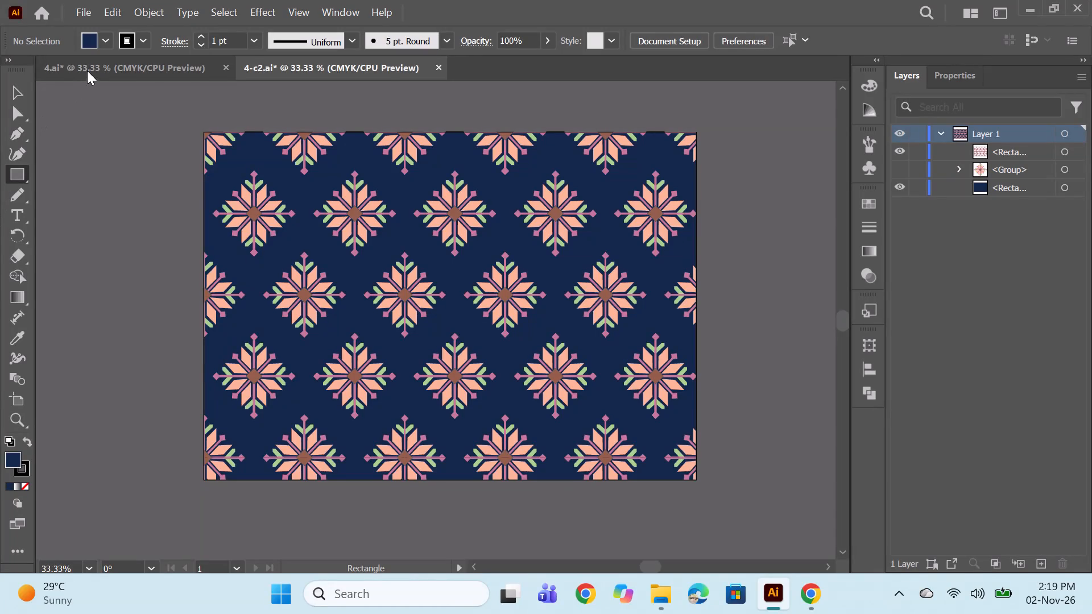
# Compare the dark navy 4-c2 colourway with the maroon version in the 4.ai document.
pyautogui.click(87, 70)
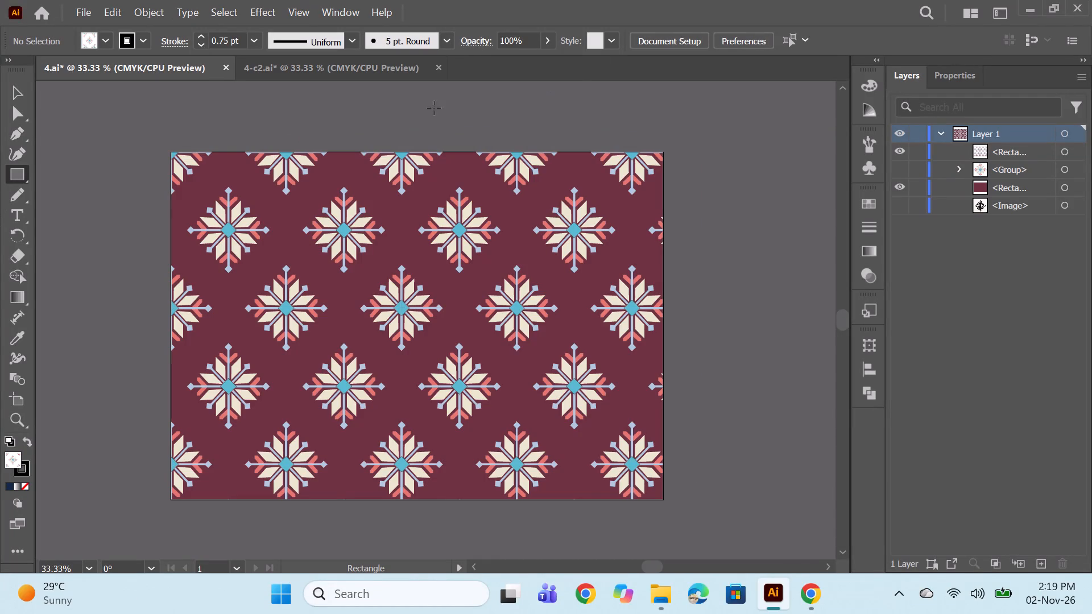
pyautogui.click(334, 68)
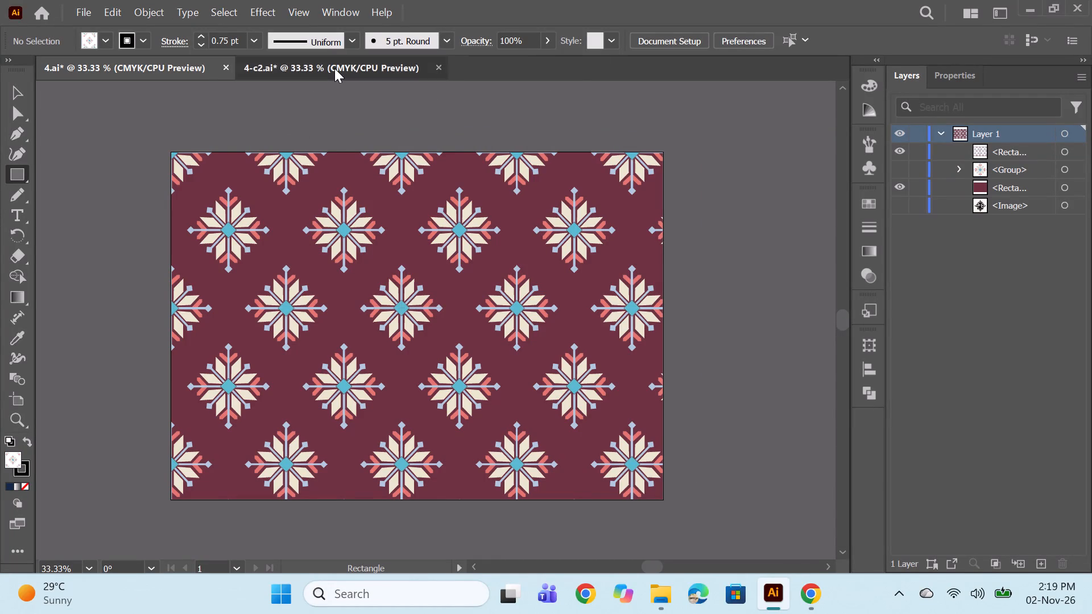
pyautogui.click(148, 72)
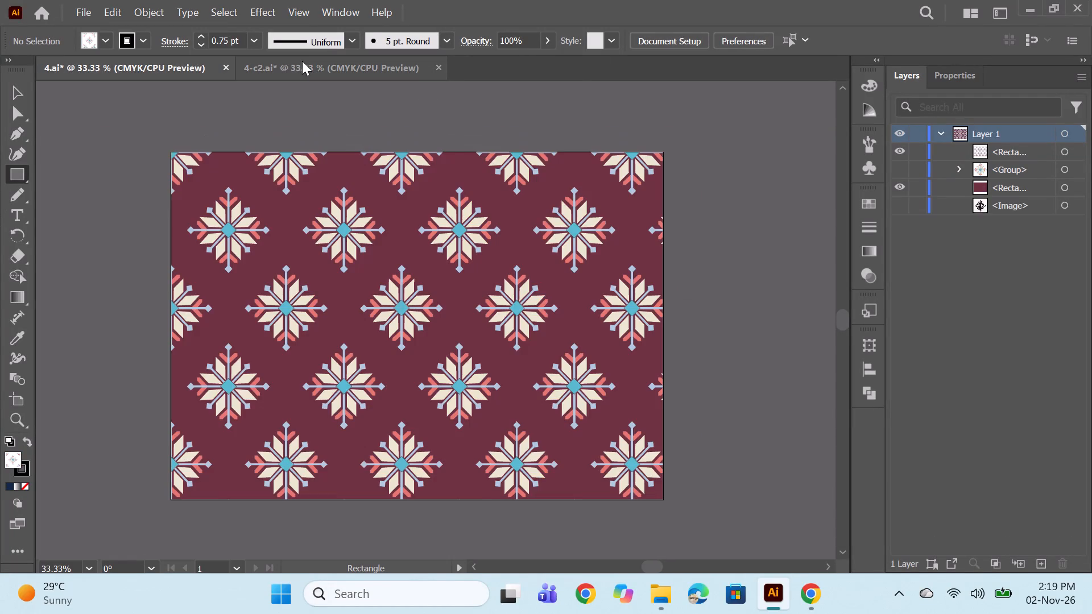
pyautogui.click(302, 61)
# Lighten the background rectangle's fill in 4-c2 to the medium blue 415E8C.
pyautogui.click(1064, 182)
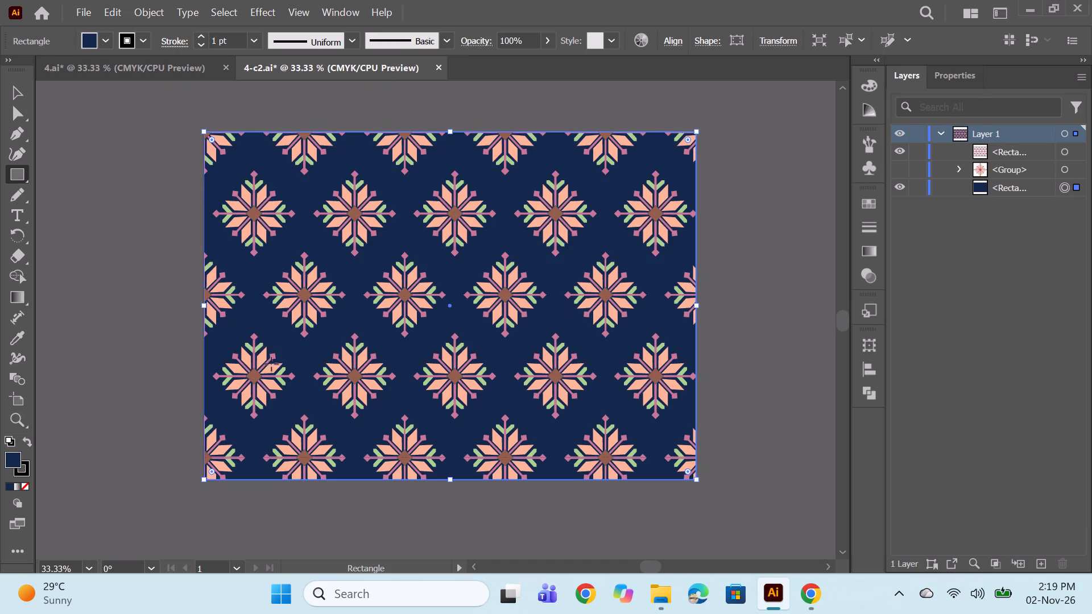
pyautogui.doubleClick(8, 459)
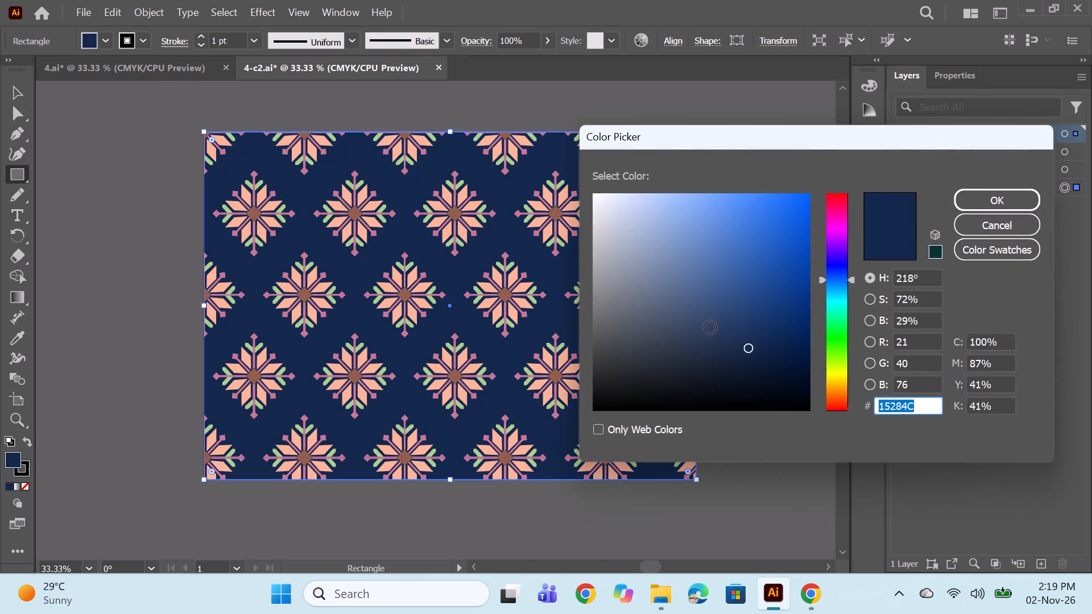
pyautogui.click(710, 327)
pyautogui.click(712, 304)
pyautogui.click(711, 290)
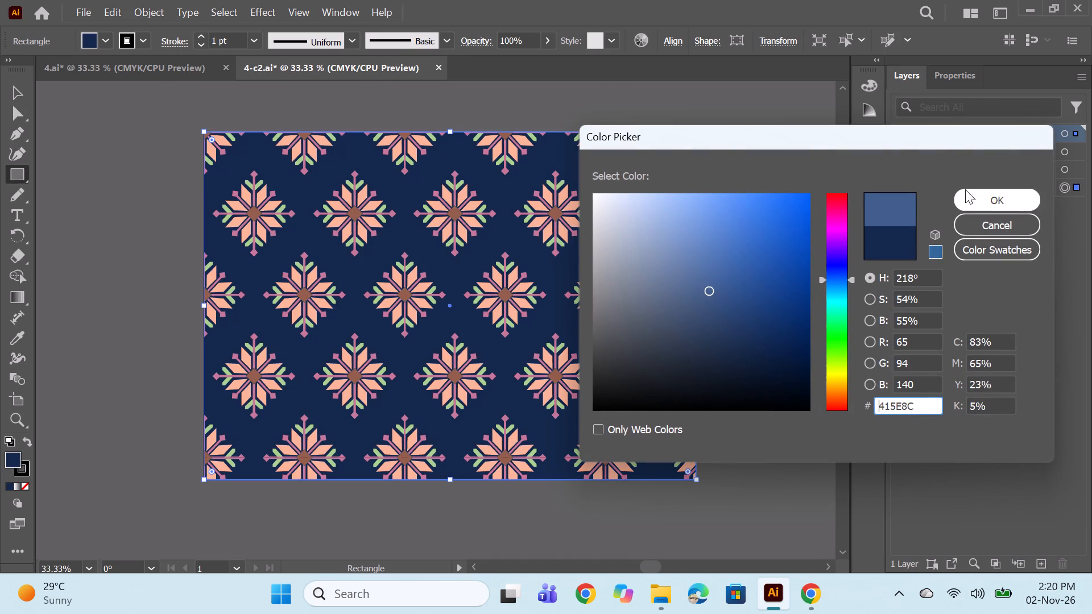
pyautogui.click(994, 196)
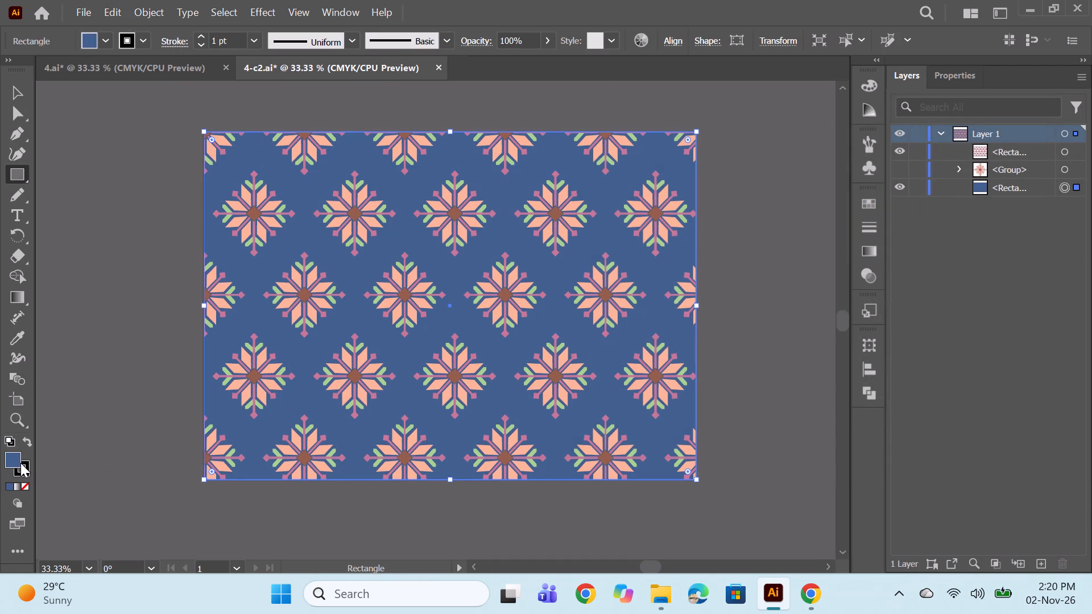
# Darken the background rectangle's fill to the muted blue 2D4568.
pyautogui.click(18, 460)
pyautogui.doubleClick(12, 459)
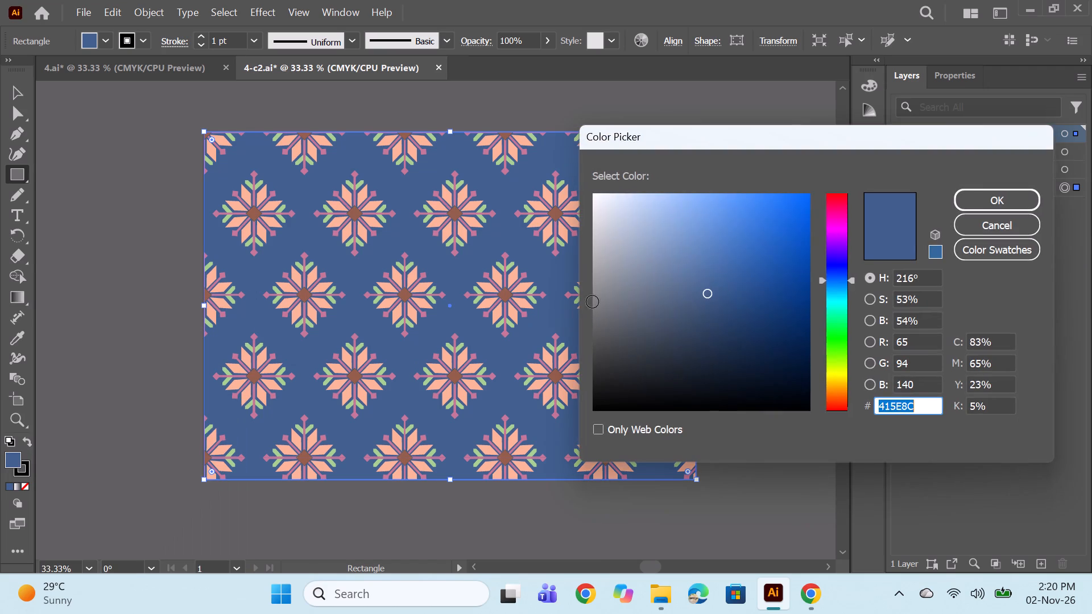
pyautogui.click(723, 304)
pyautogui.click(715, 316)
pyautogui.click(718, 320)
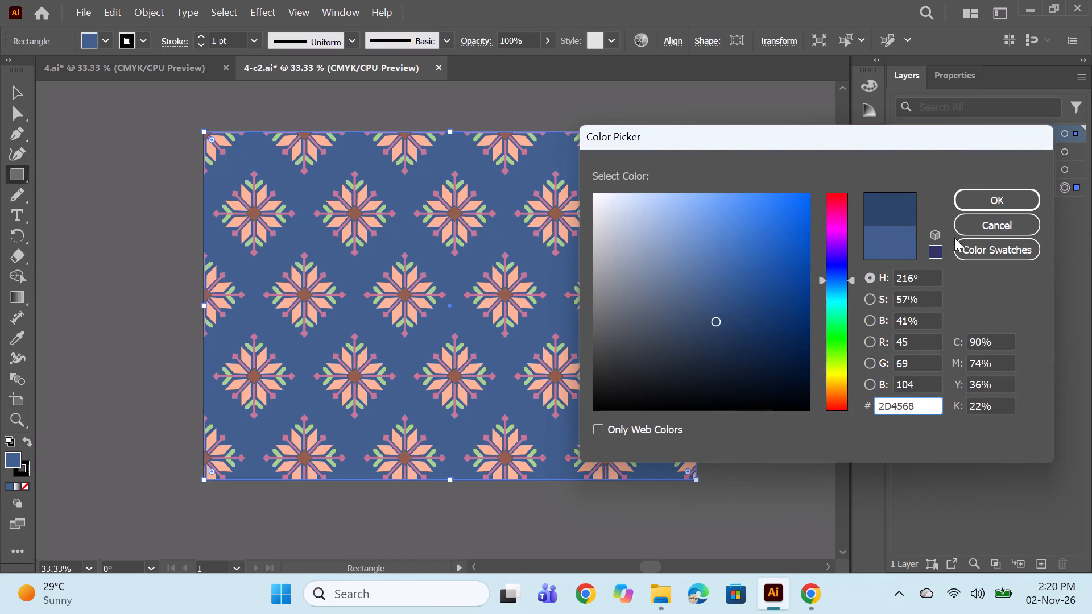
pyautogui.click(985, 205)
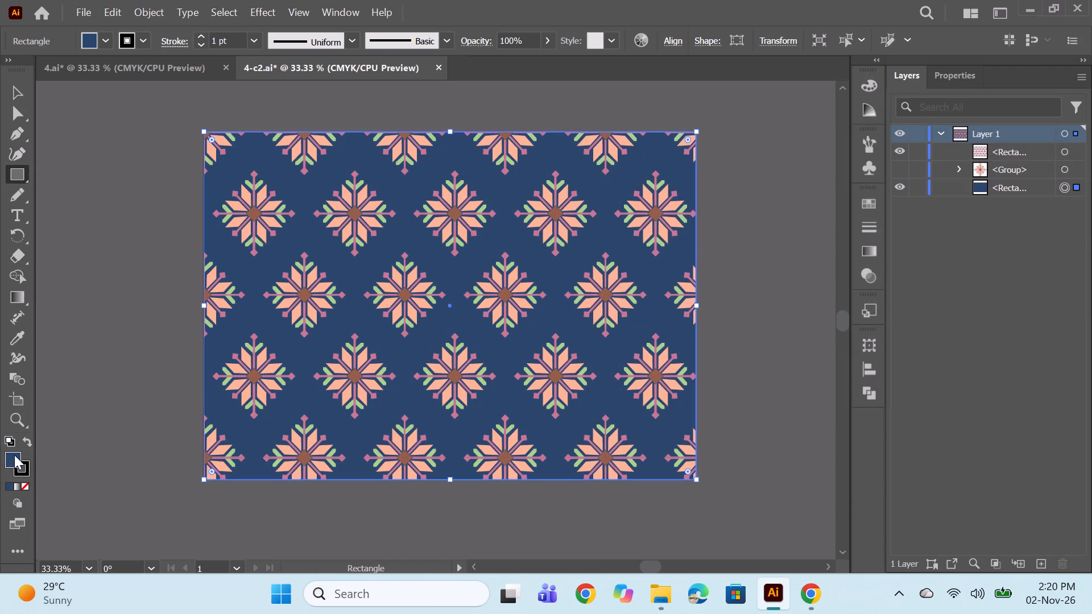
# Adjust the background rectangle's fill to a slightly more saturated navy close to 294363.
pyautogui.doubleClick(14, 455)
pyautogui.doubleClick(14, 457)
pyautogui.click(722, 326)
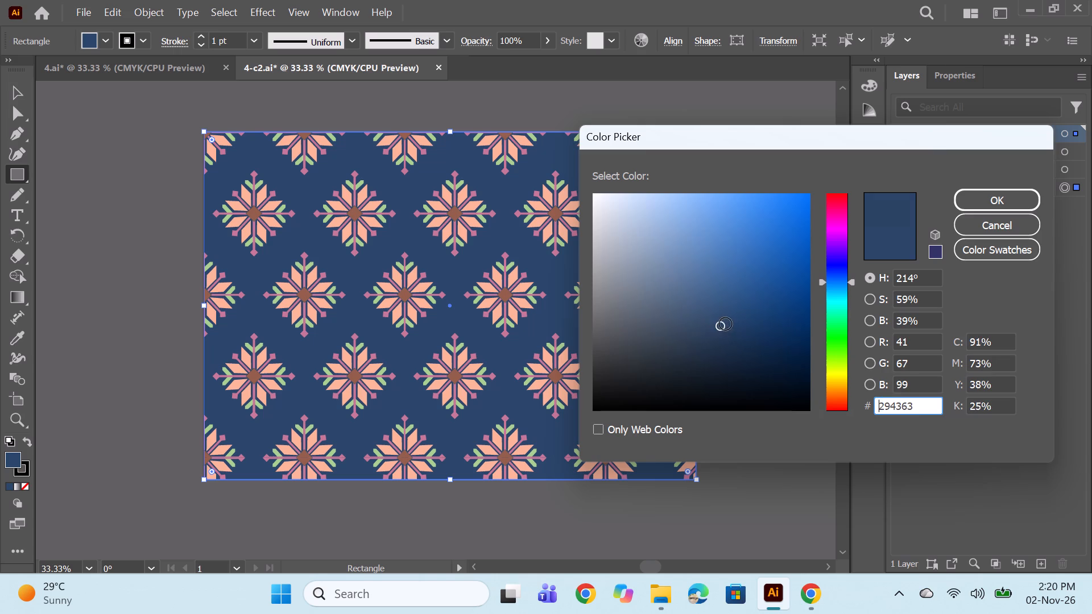
pyautogui.click(733, 324)
pyautogui.click(973, 205)
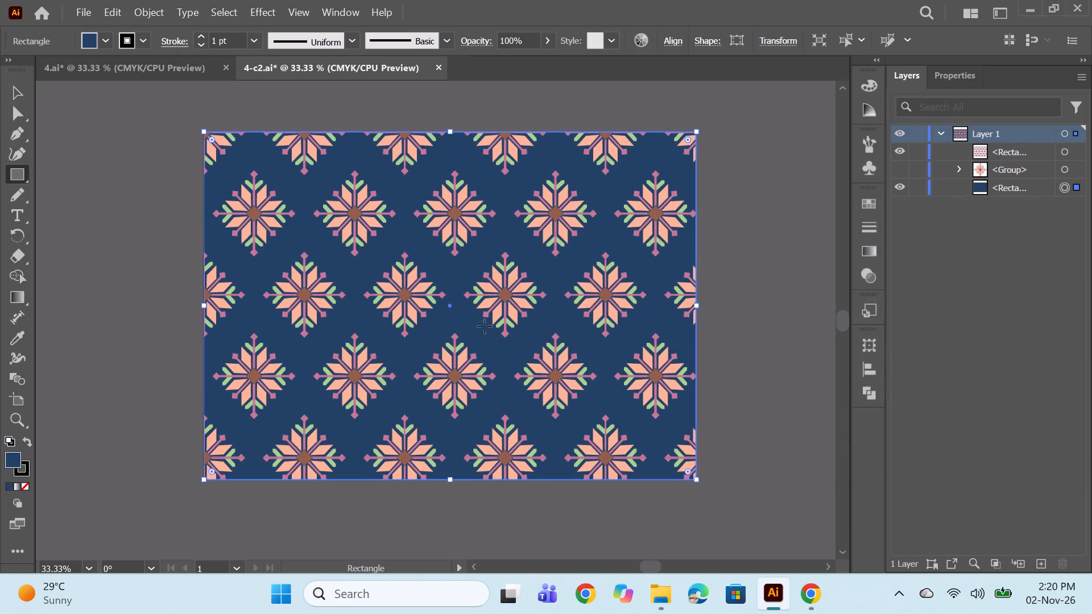
# Save the 4-c2 document with its adjusted navy background.
pyautogui.hotkey('ctrl', 's')
# Compare the saved 4-c2 colourway with the 4.ai document.
pyautogui.click(94, 72)
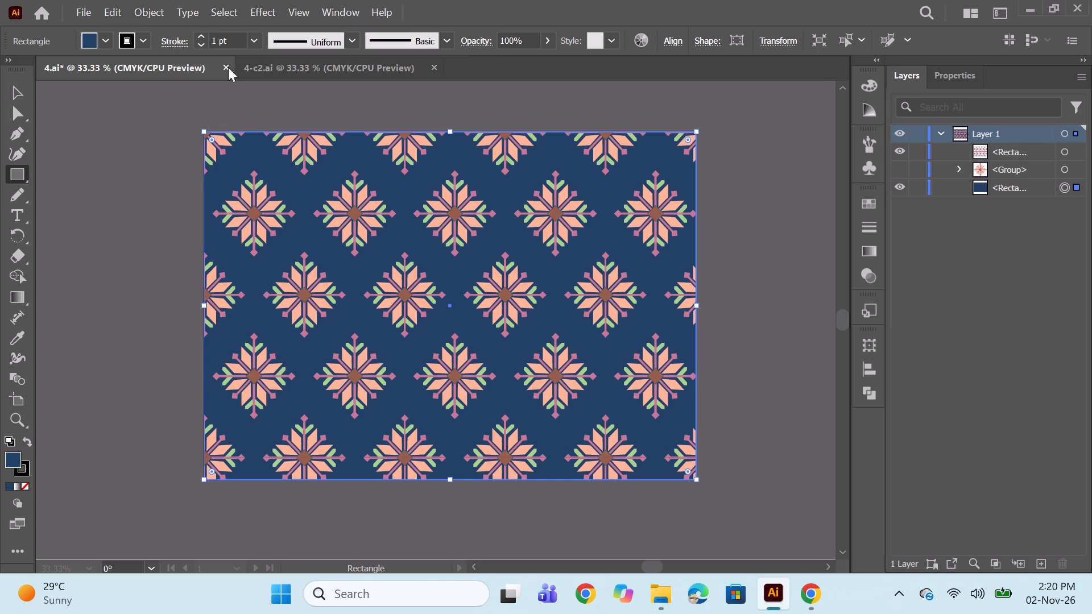
pyautogui.click(284, 71)
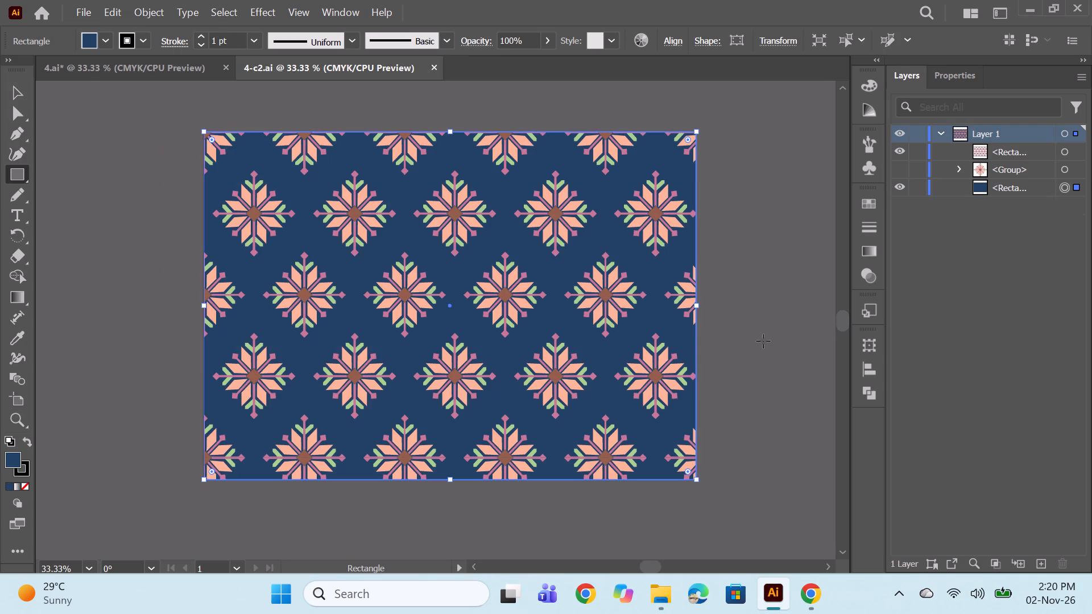